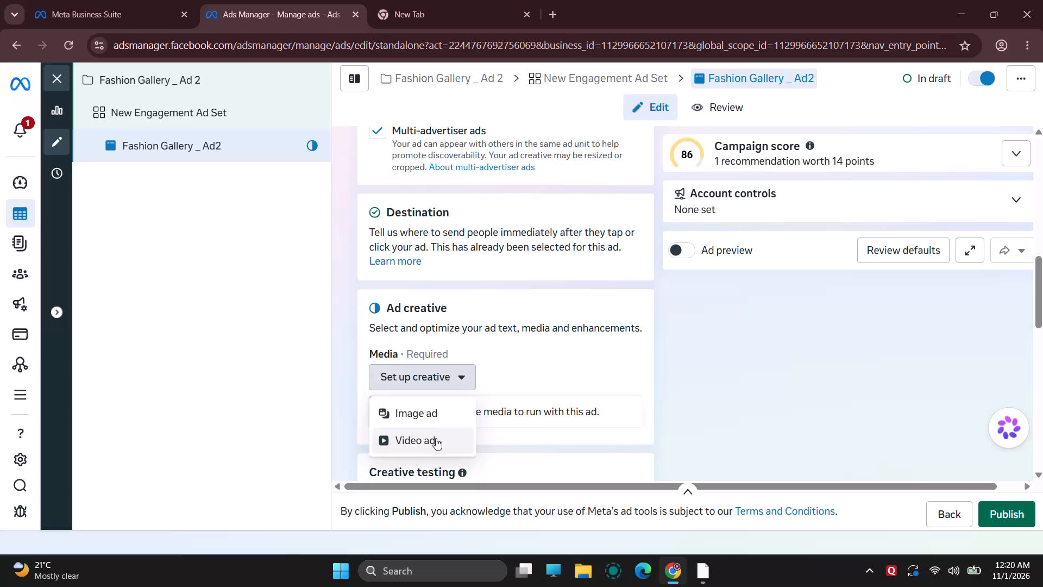
Set up the ad creative for Fashion Gallery _ Ad2 as a video ad and check the media upload option.
left_click(435, 440)
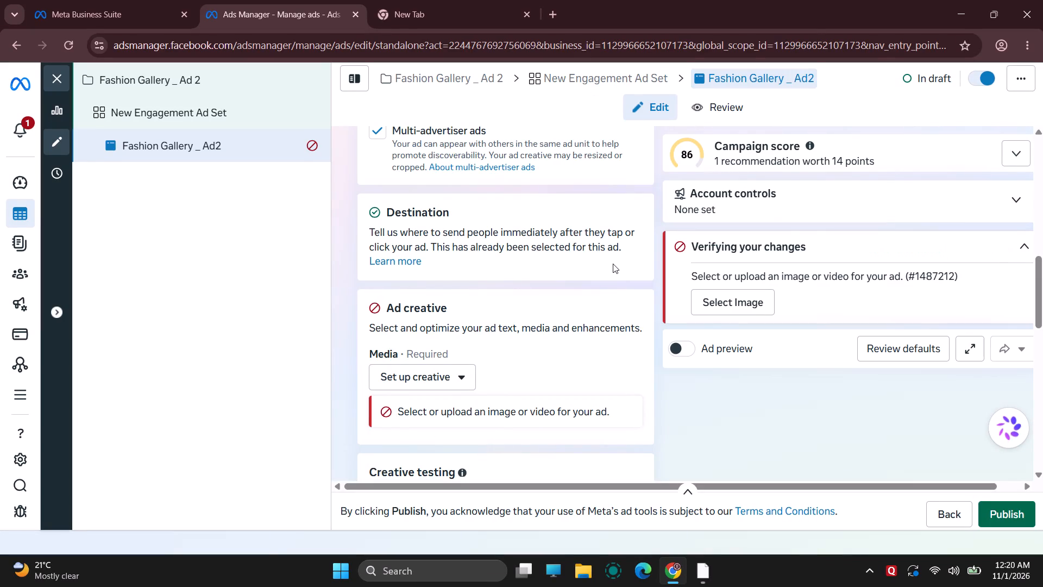
scroll(689, 373, "down", 1)
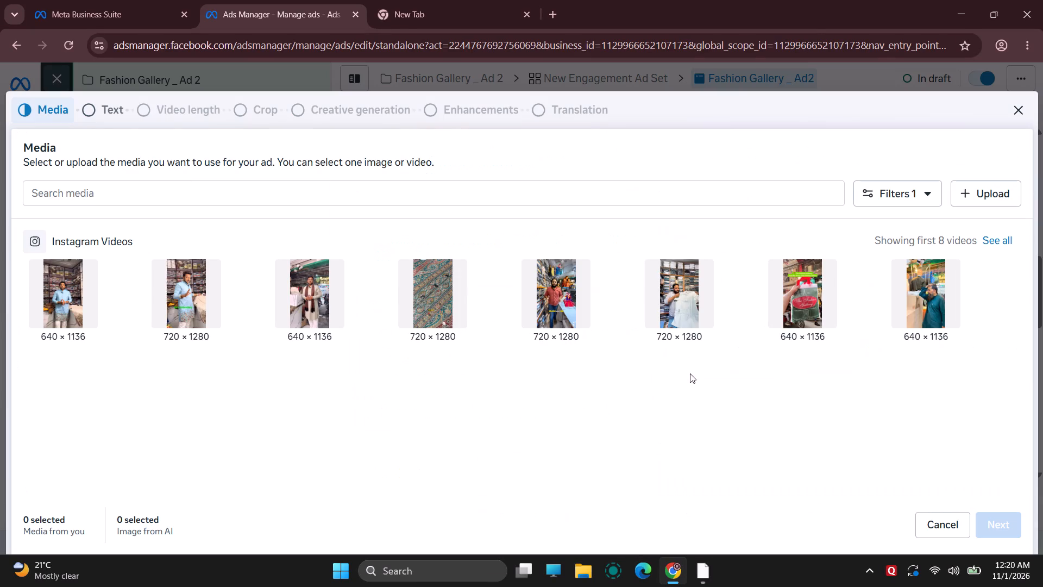
left_click(987, 192)
left_click(932, 498)
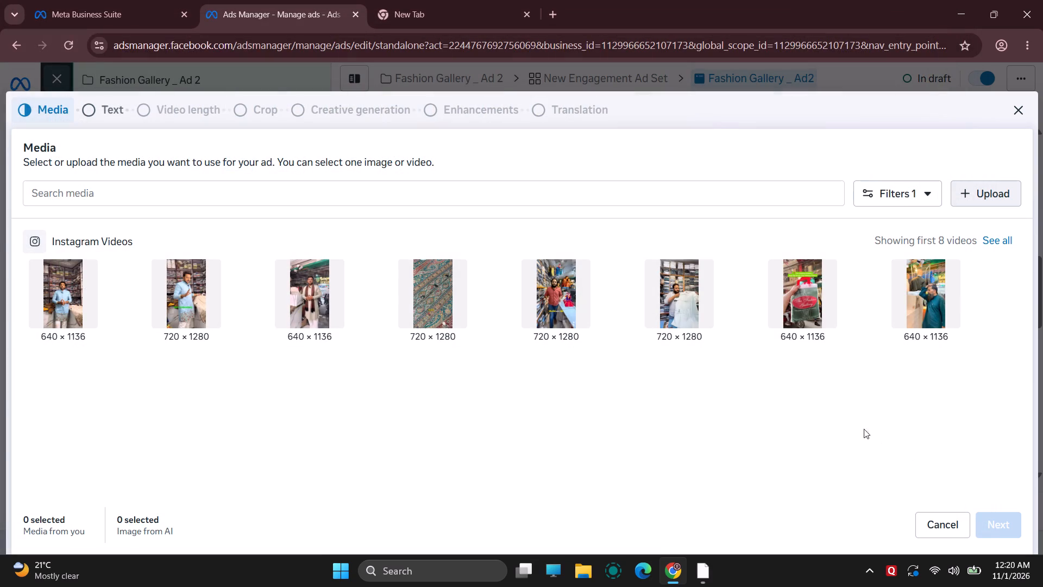
Open web.whatsapp.com in a new browser window under the Mohd Chrome profile.
left_click(1004, 43)
scroll(863, 422, "down", 3)
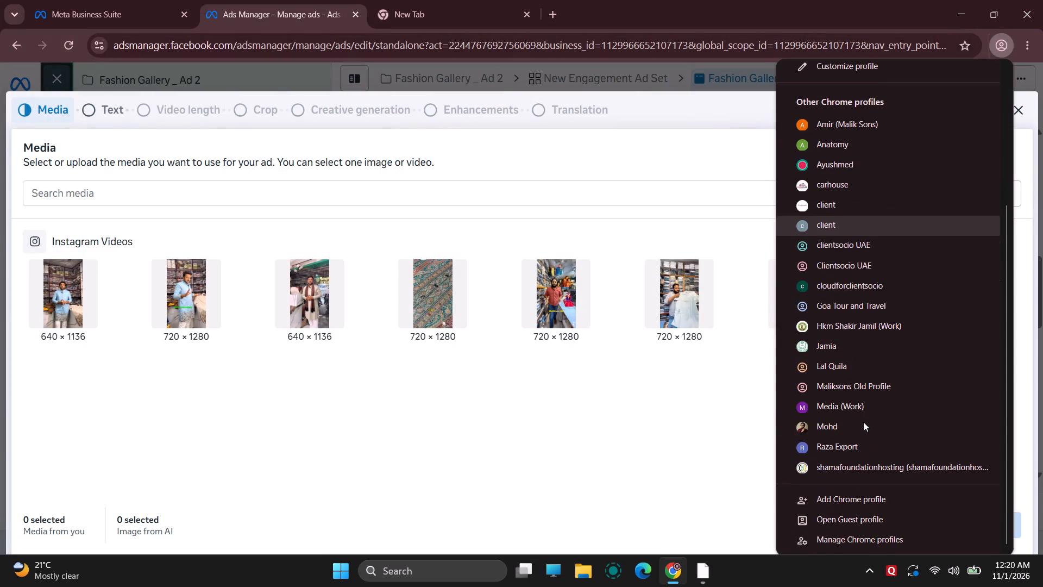
left_click(857, 430)
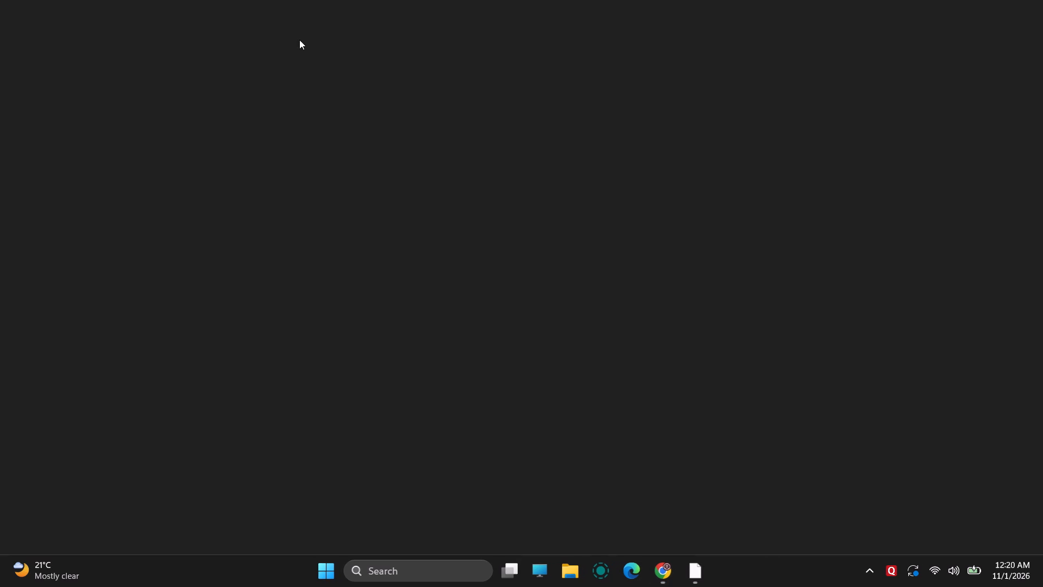
left_click(293, 47)
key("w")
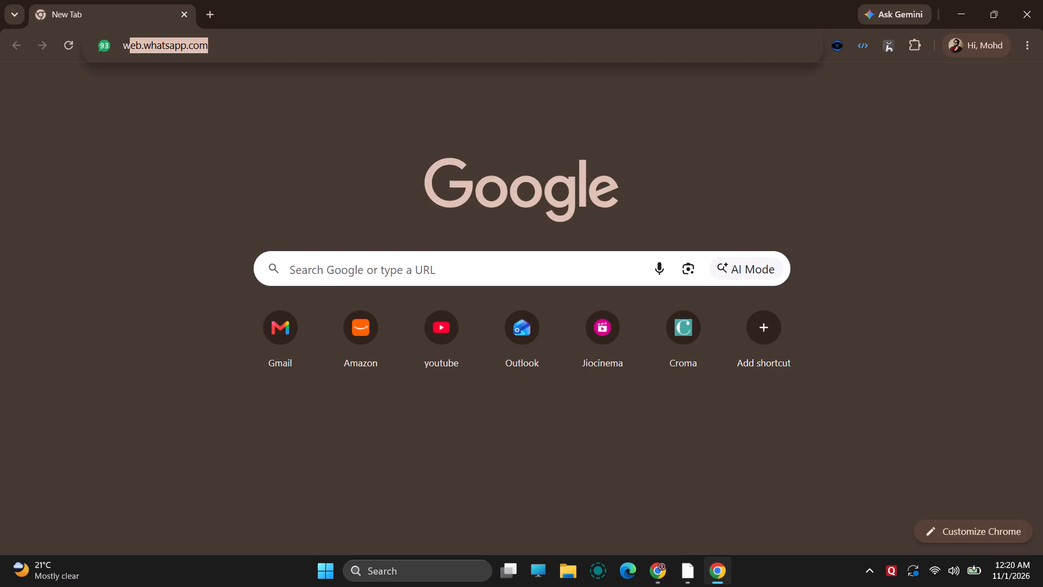
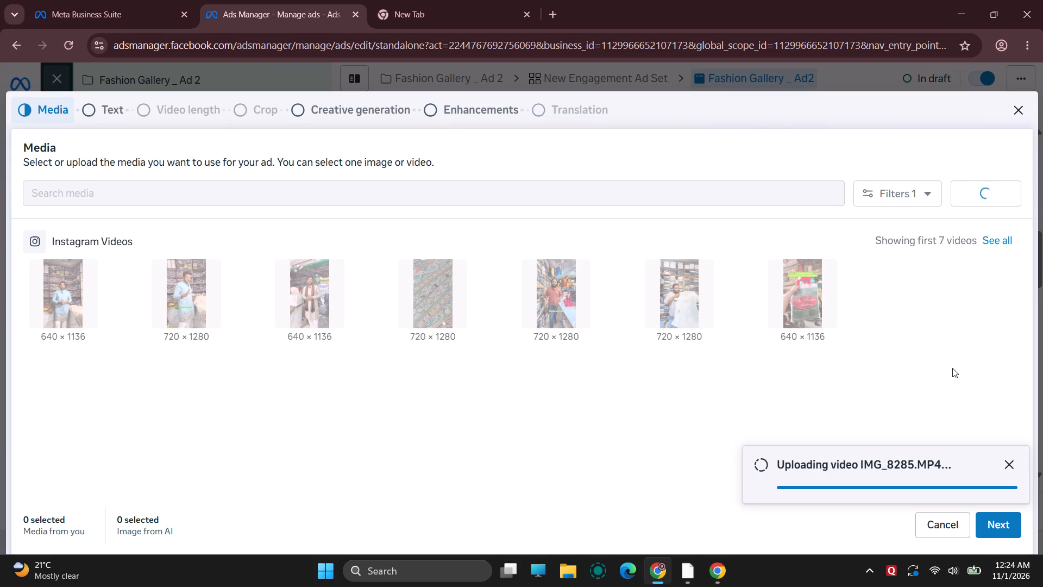
Continue past media selection and enter the primary text "To Place your order, Whatsapp us at +91".
left_click(996, 526)
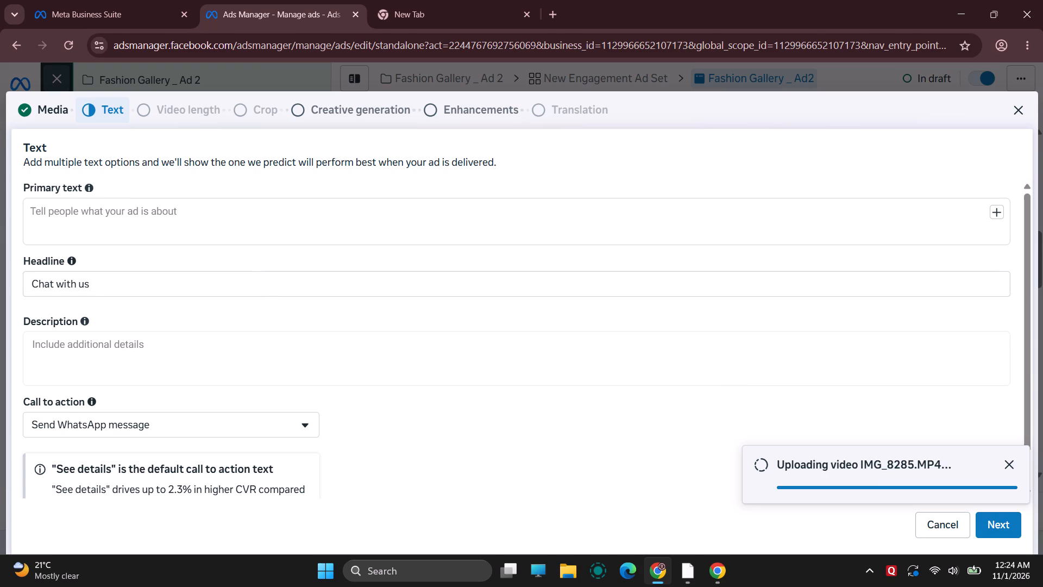
left_click(231, 229)
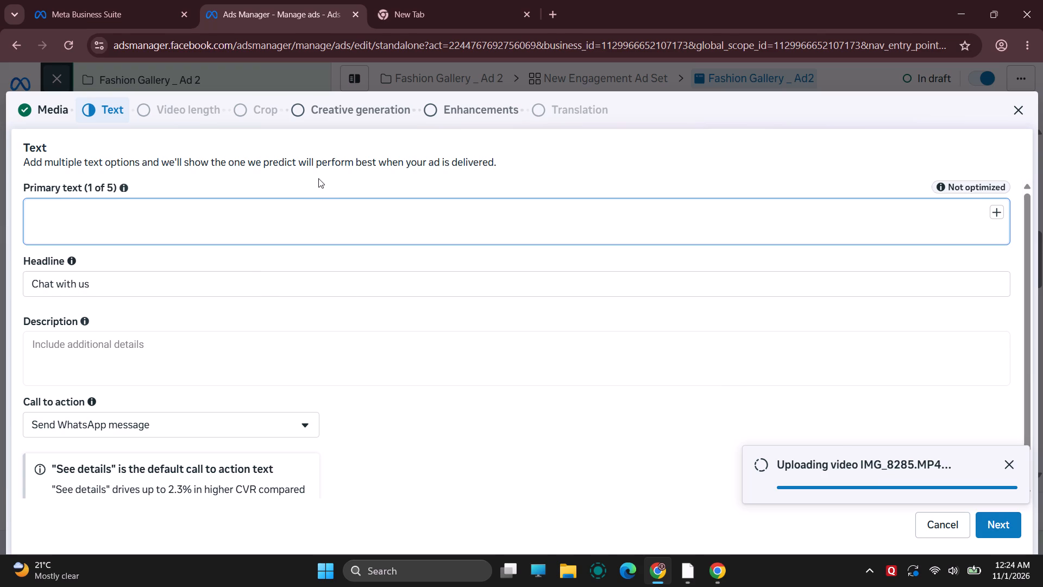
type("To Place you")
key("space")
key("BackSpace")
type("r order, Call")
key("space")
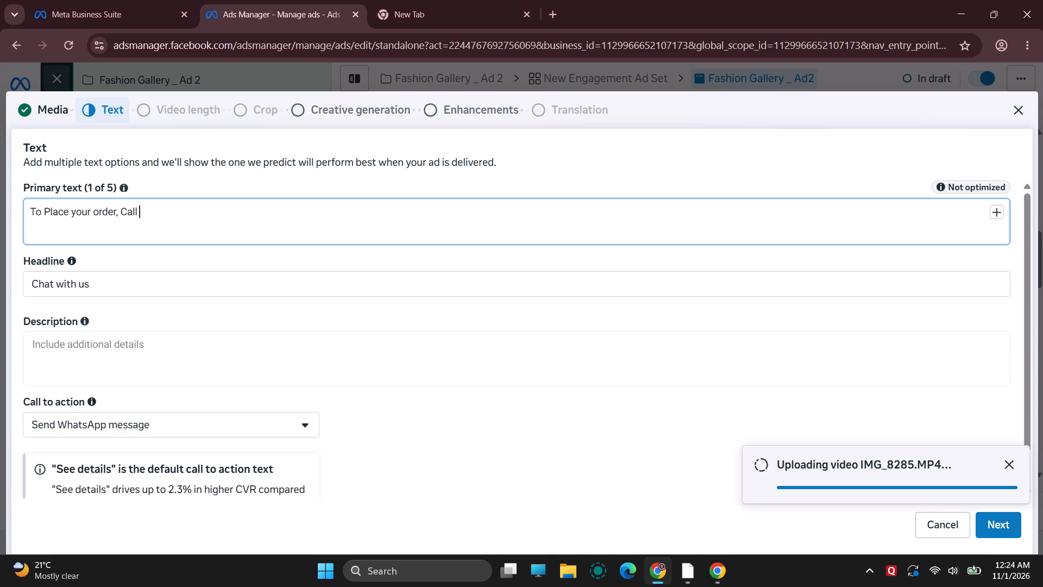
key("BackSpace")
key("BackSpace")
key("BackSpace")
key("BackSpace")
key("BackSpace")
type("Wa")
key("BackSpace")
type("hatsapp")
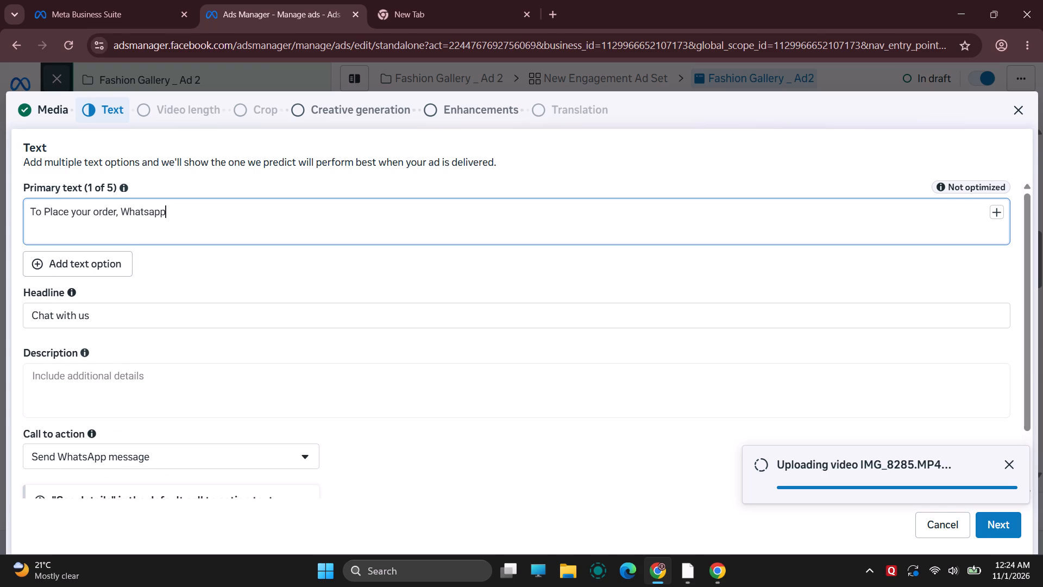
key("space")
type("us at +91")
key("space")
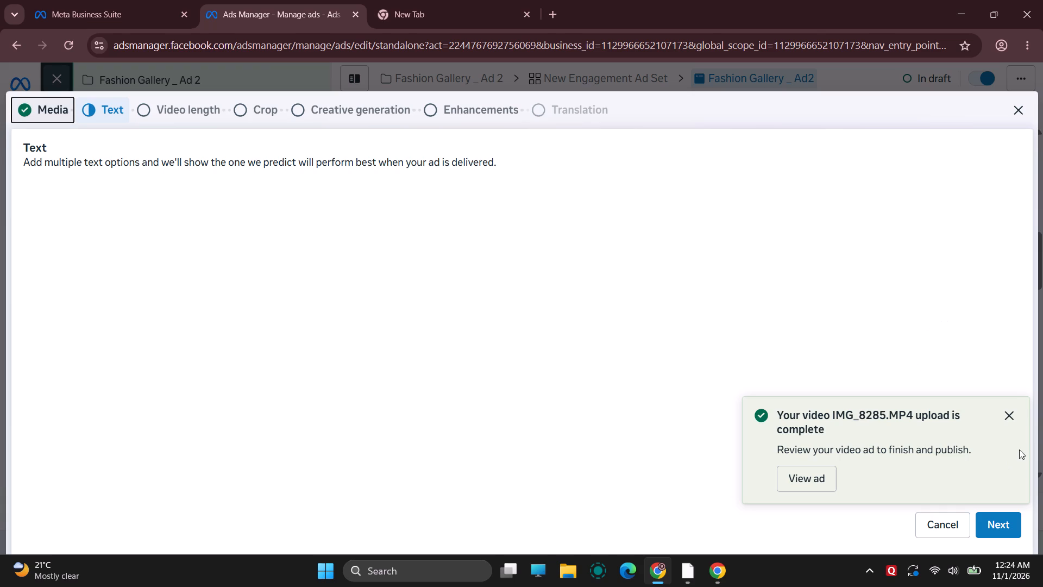
Dismiss the video upload notice and return to the Text stage of the creative setup.
left_click(1010, 416)
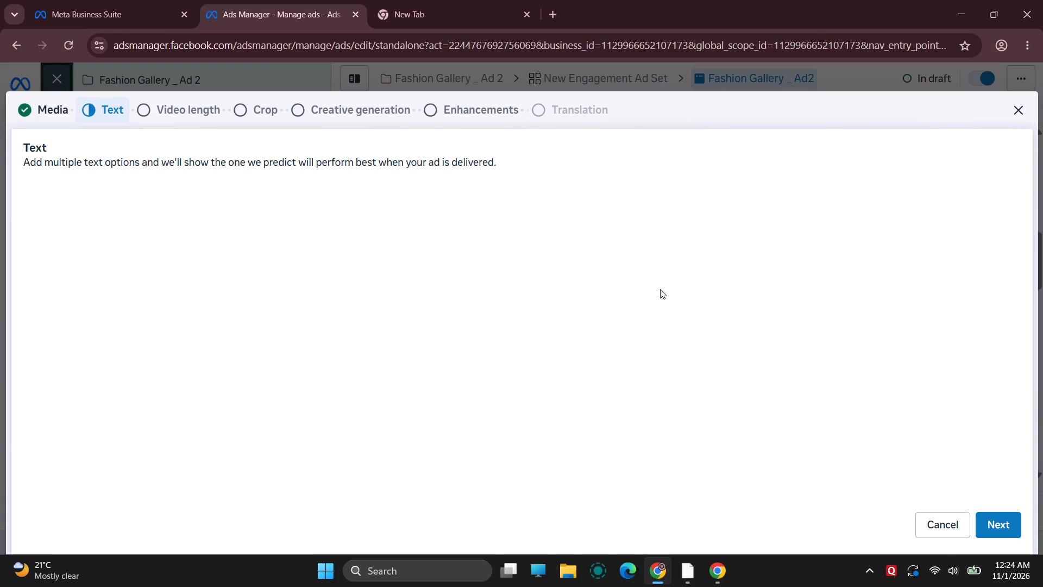
left_click(104, 108)
Advance the ad creative setup from the Text stage to Video length without adding any text options.
scroll(684, 285, "down", 3)
scroll(854, 326, "up", 3)
scroll(854, 326, "down", 5)
scroll(853, 327, "up", 4)
scroll(847, 326, "down", 4)
scroll(846, 326, "up", 1)
left_click(990, 528)
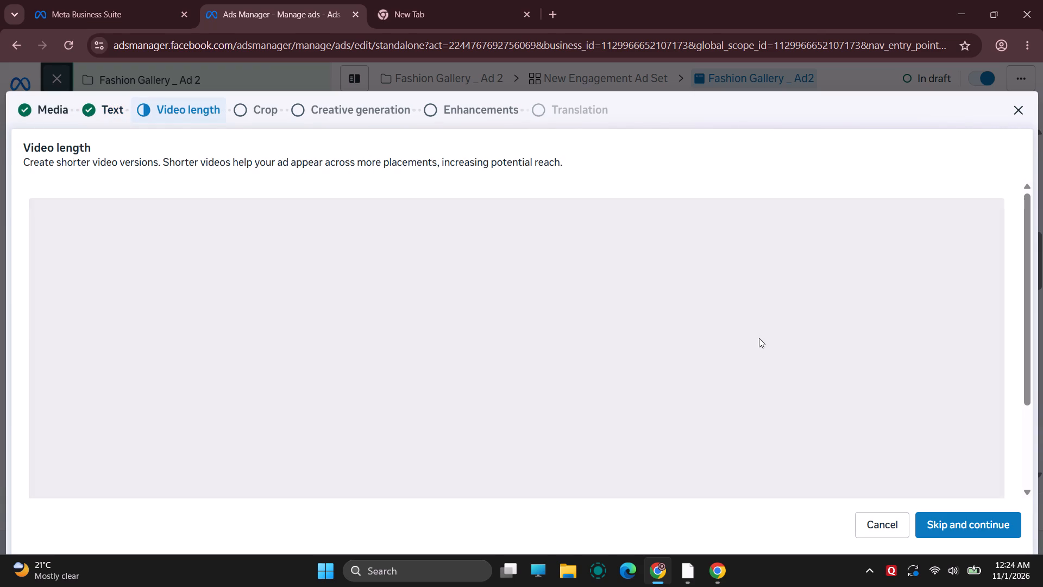
Review the Video length stage for the included video and its shorter version options.
scroll(758, 338, "up", 3)
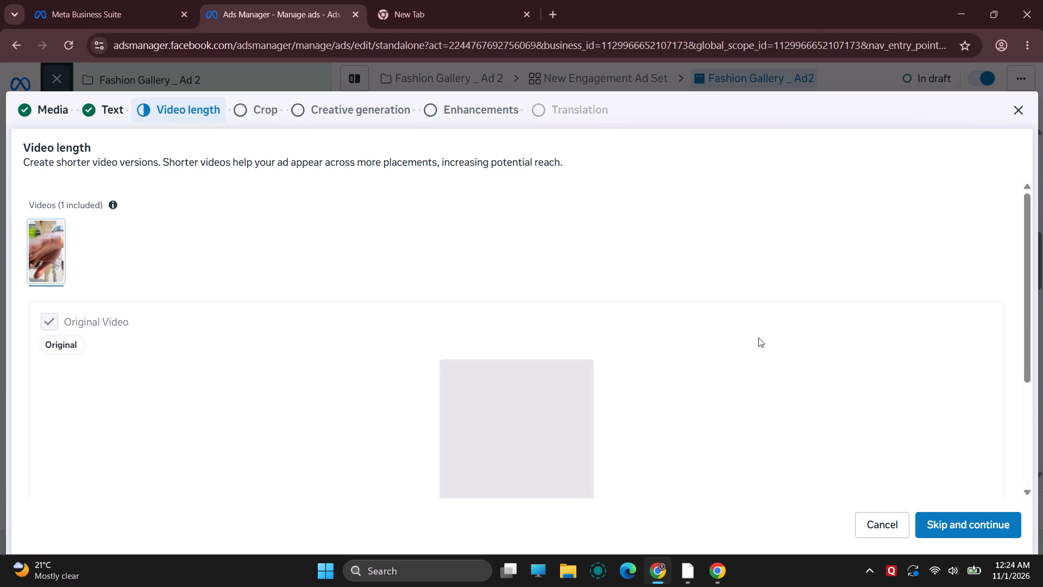
scroll(290, 362, "down", 4)
scroll(290, 362, "up", 7)
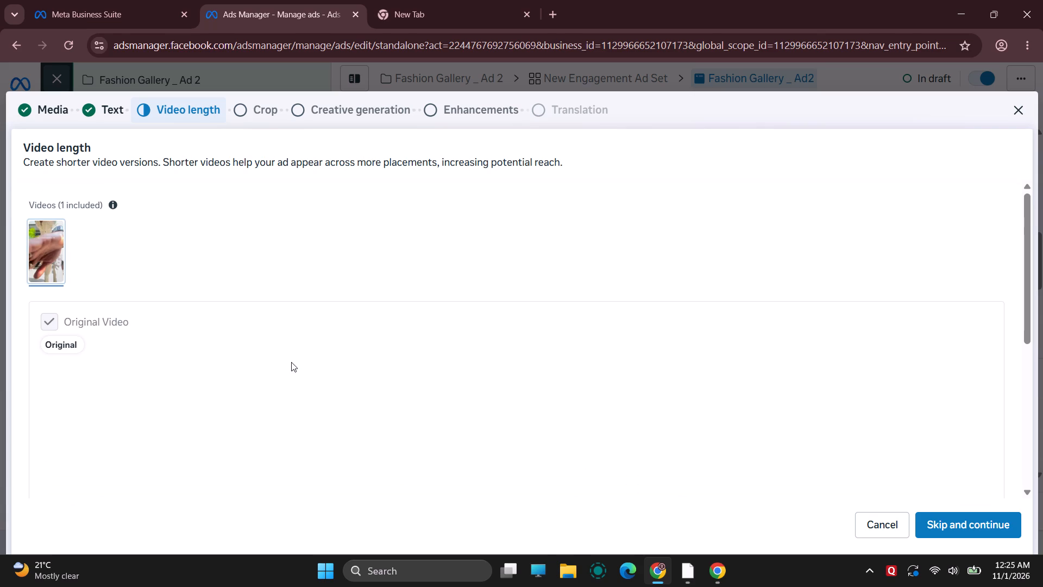
Skip the Video length stage without creating shorter video versions and continue to Crop.
scroll(291, 362, "up", 3)
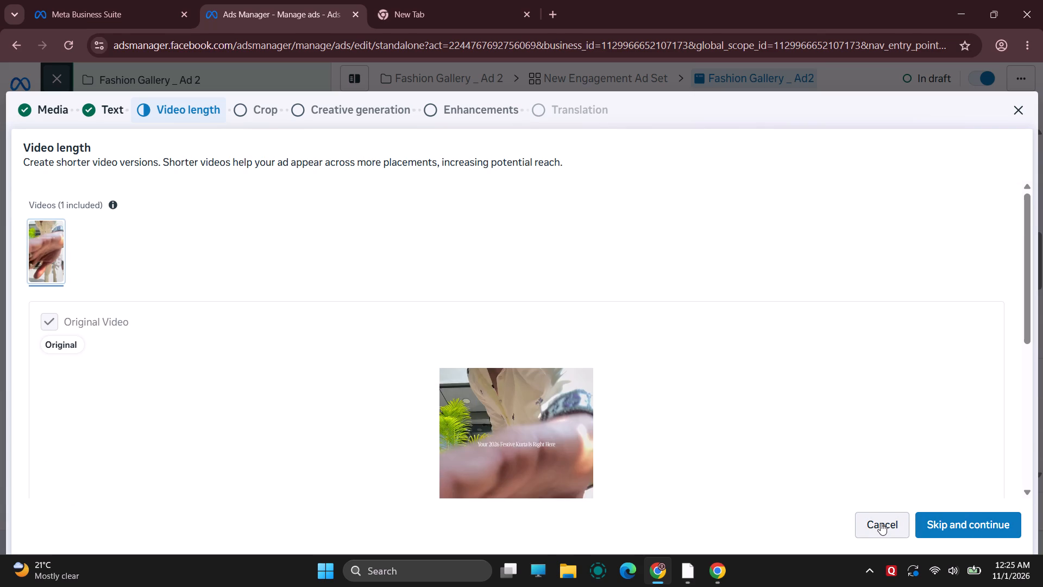
left_click(987, 523)
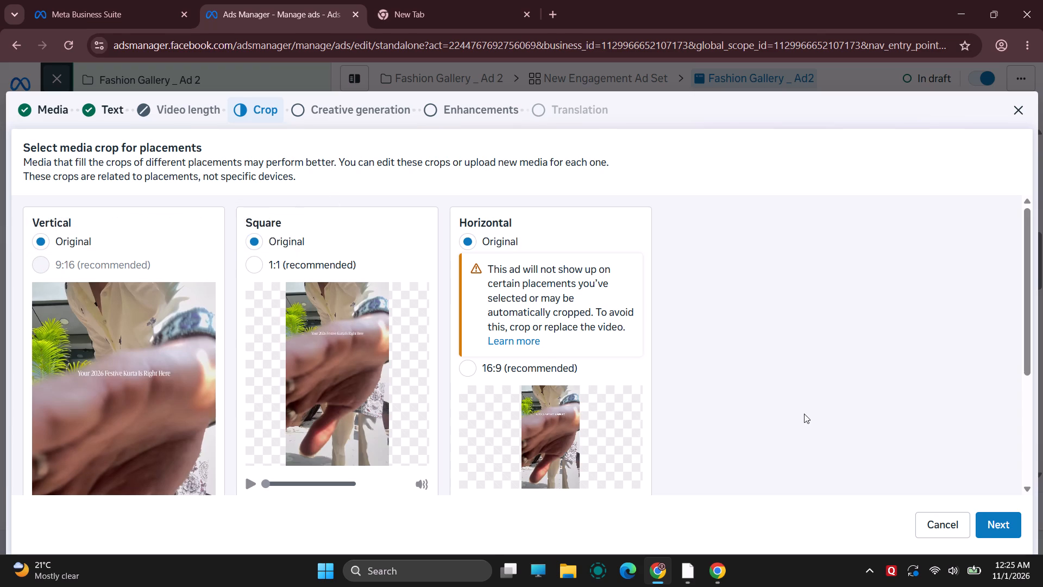
Play the Vertical placement's video preview in the Crop stage to check it, and pause it when done.
scroll(381, 346, "down", 2)
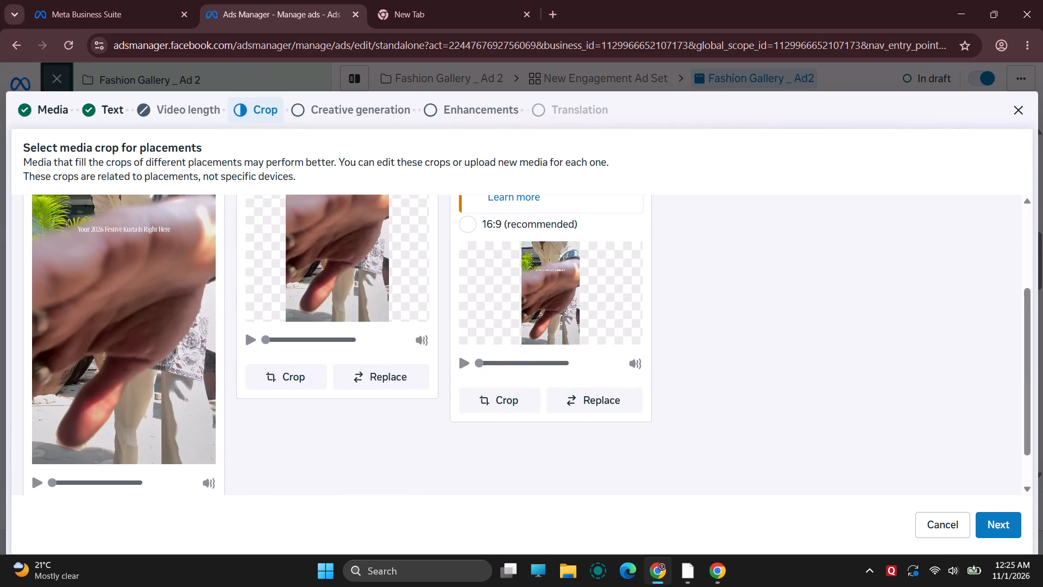
left_click(36, 481)
scroll(169, 408, "up", 2)
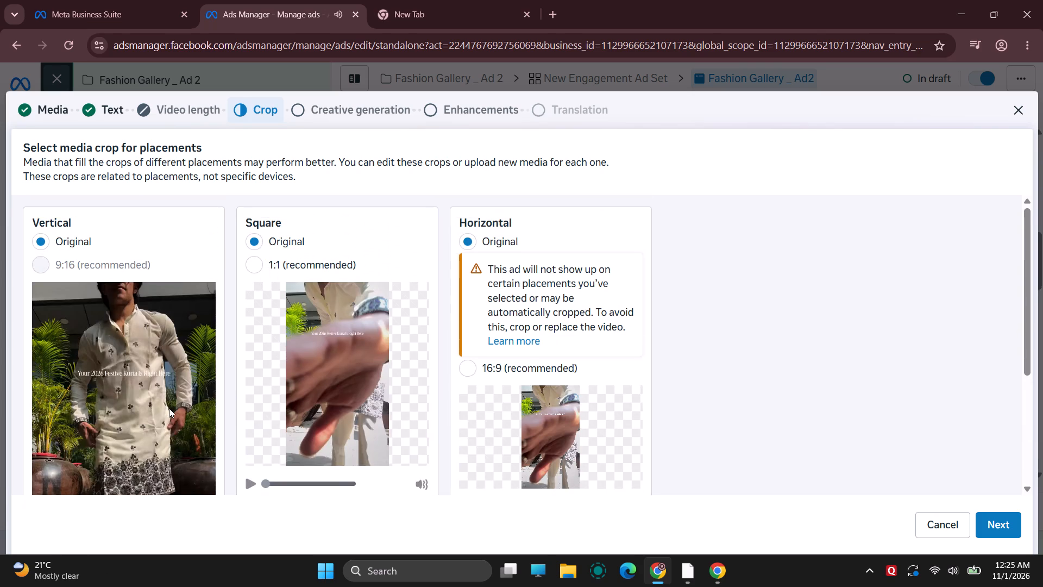
scroll(169, 408, "down", 2)
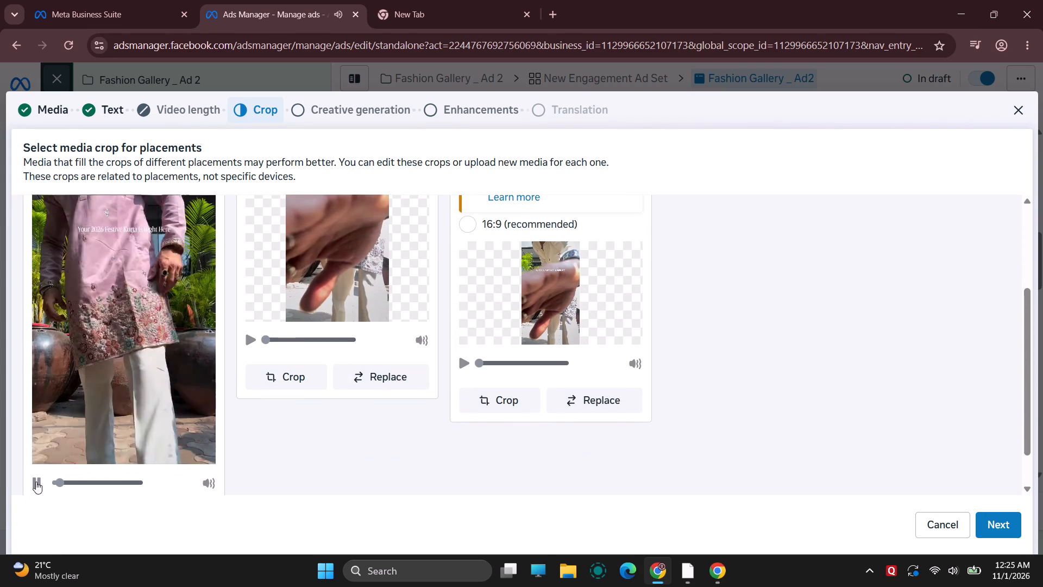
left_click(36, 482)
Go back through the Text stage to the Media stage of the ad creative setup.
left_click(102, 108)
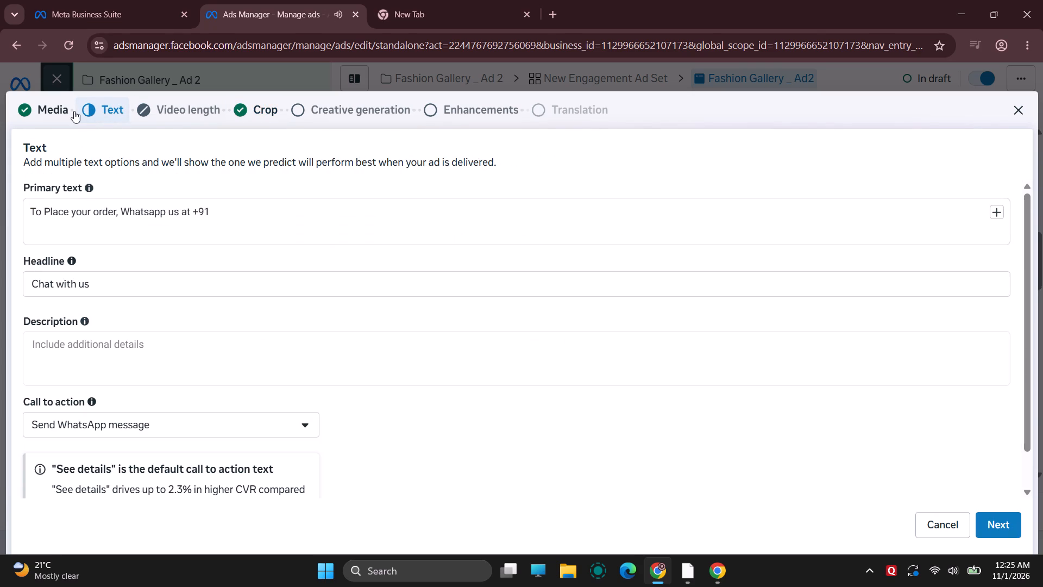
left_click(45, 111)
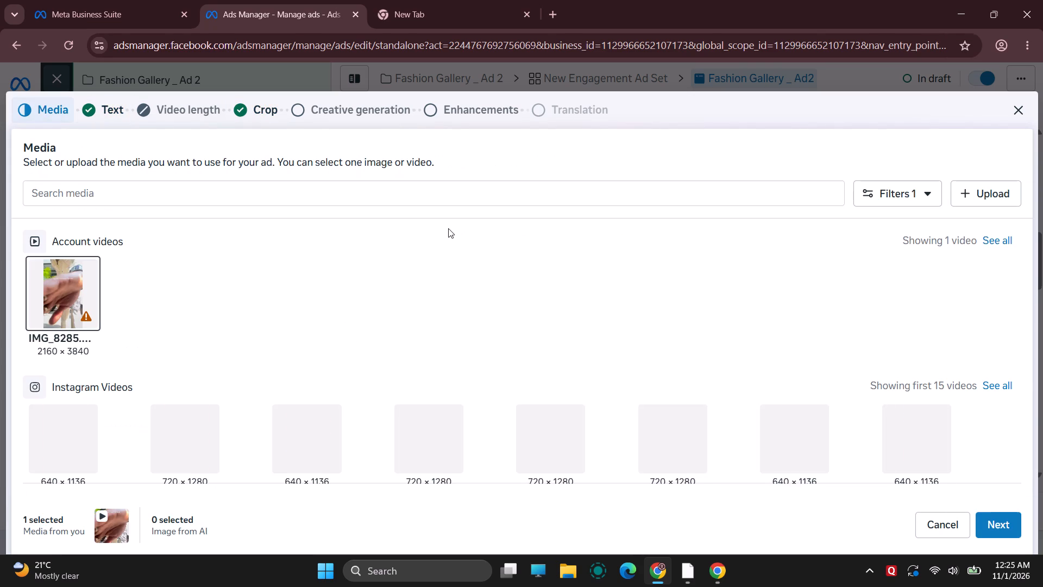
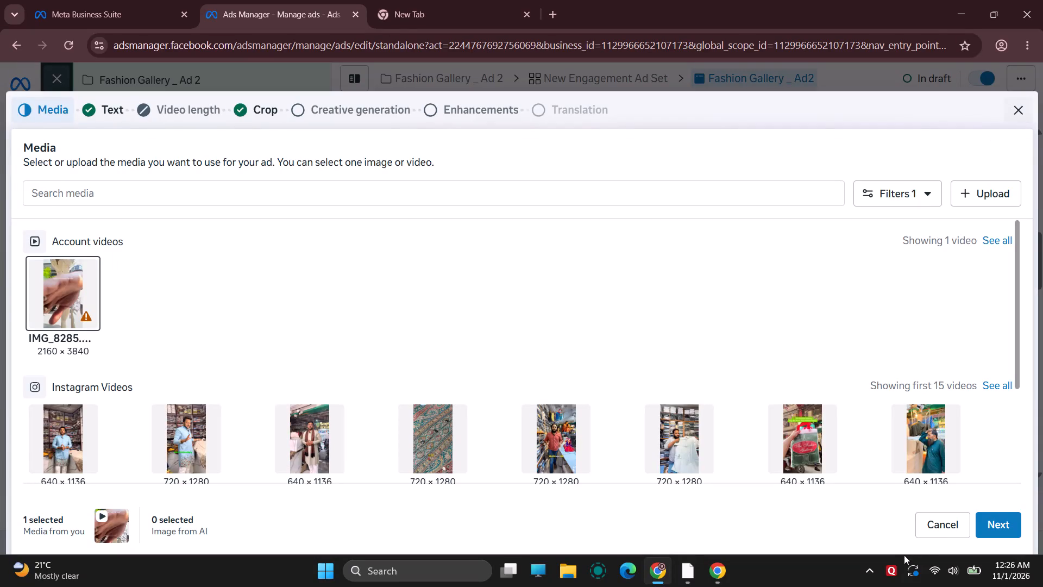
Cancel the ad's media setup and open the New Engagement Ad Set for editing.
left_click(921, 531)
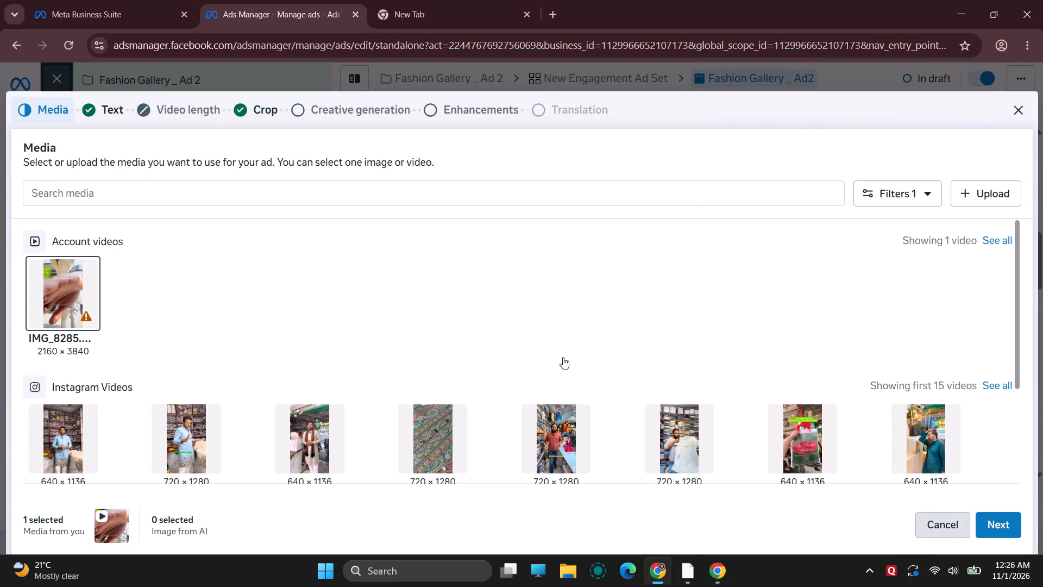
scroll(521, 340, "up", 3)
left_click(199, 116)
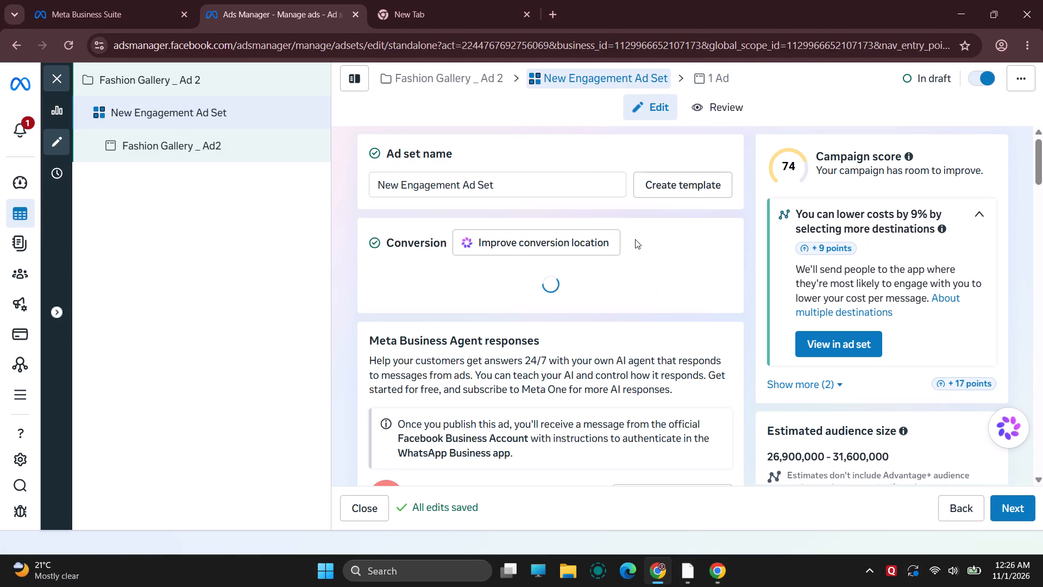
Go to the ad set's Placements section, expand Account controls and view the ad account's placement controls without changing them.
scroll(641, 360, "down", 7)
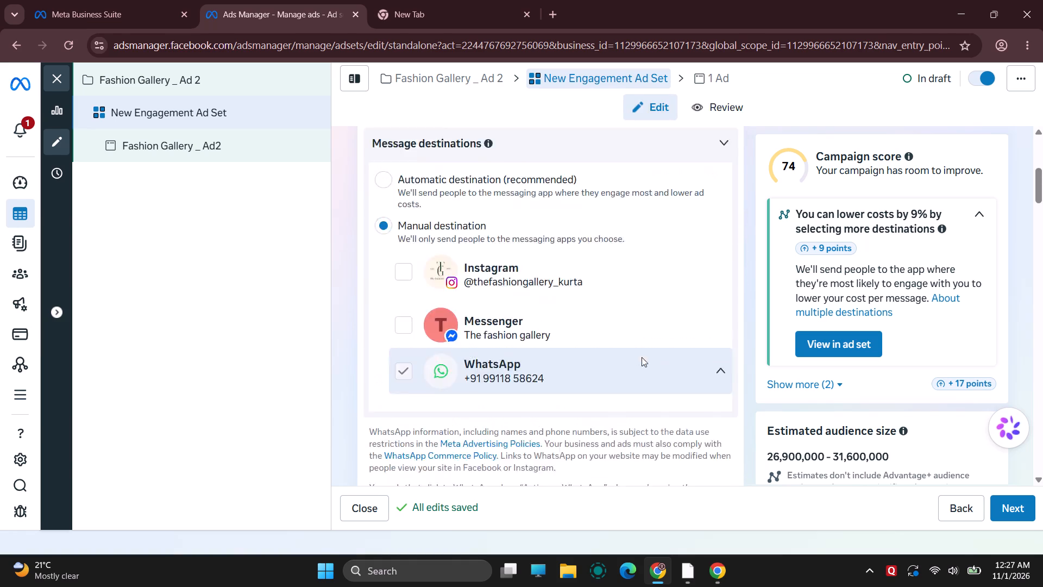
scroll(643, 354, "down", 13)
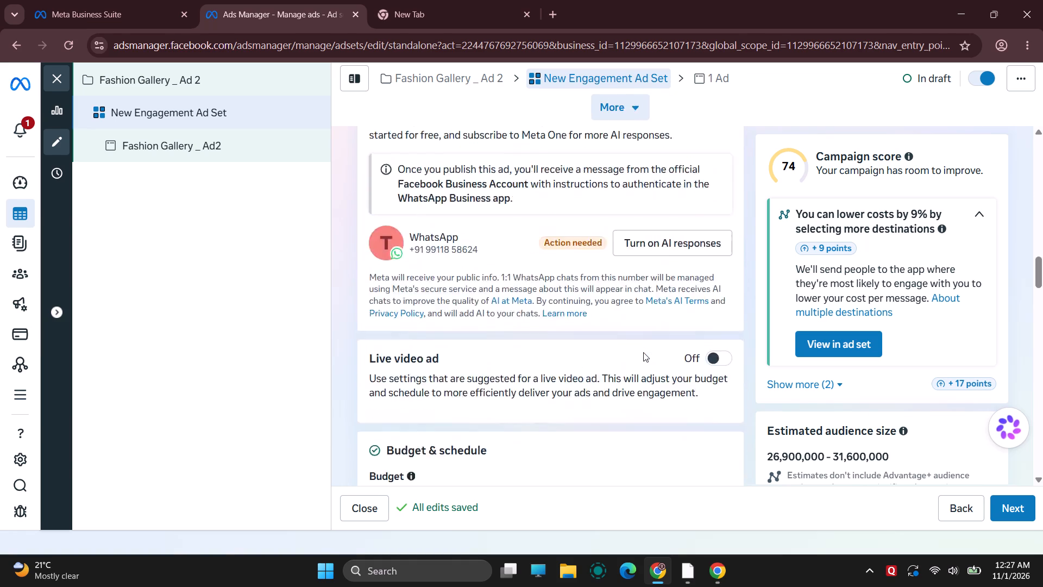
scroll(643, 352, "down", 12)
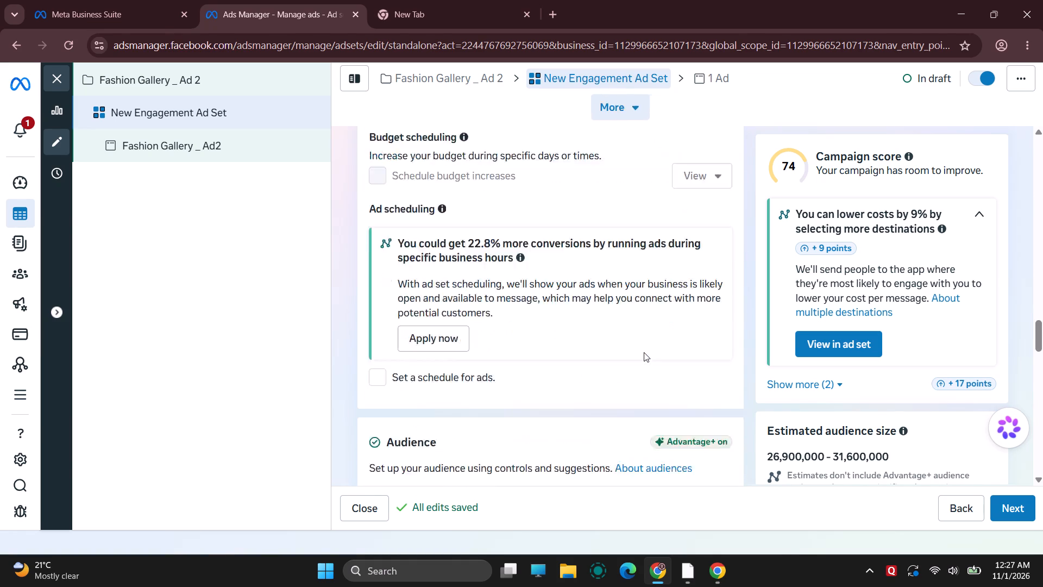
scroll(644, 352, "down", 12)
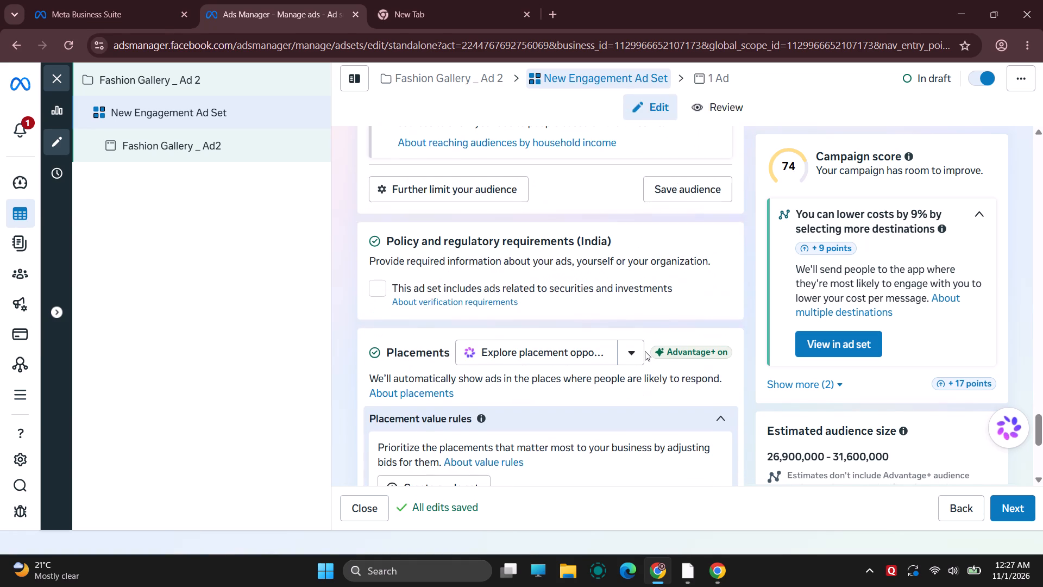
scroll(645, 351, "down", 2)
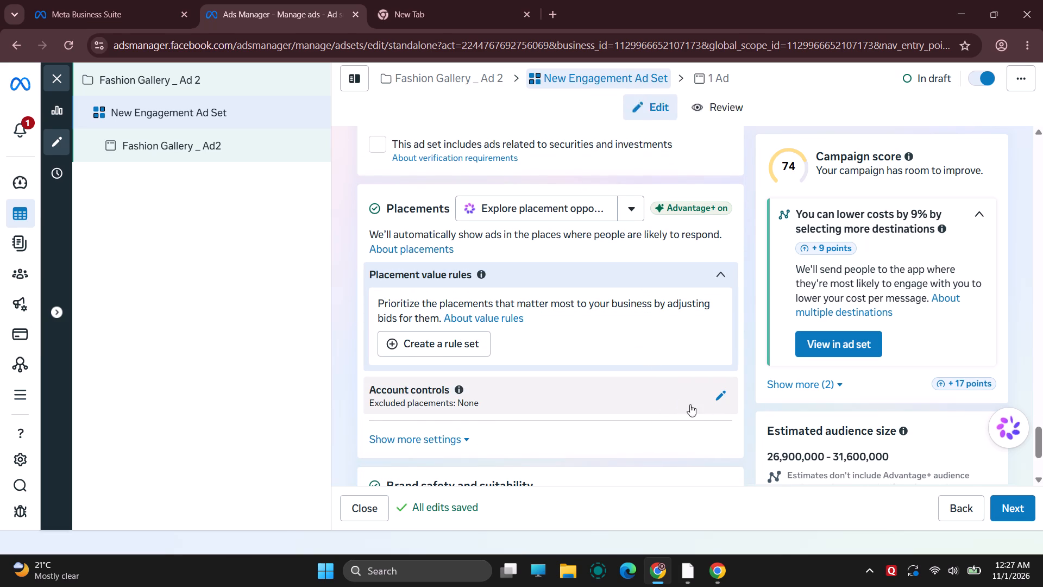
left_click(721, 399)
scroll(677, 377, "down", 3)
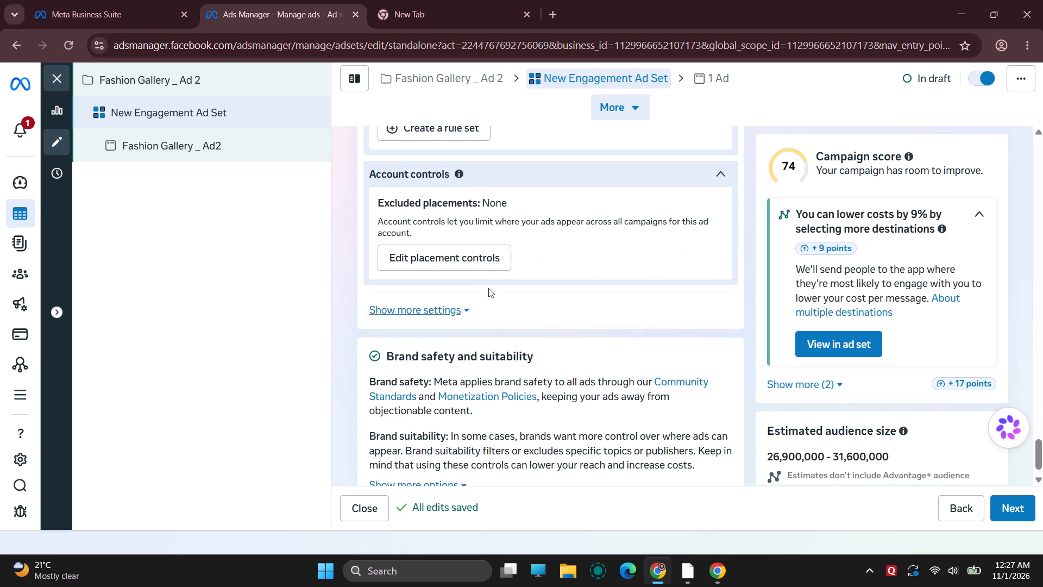
left_click(472, 258)
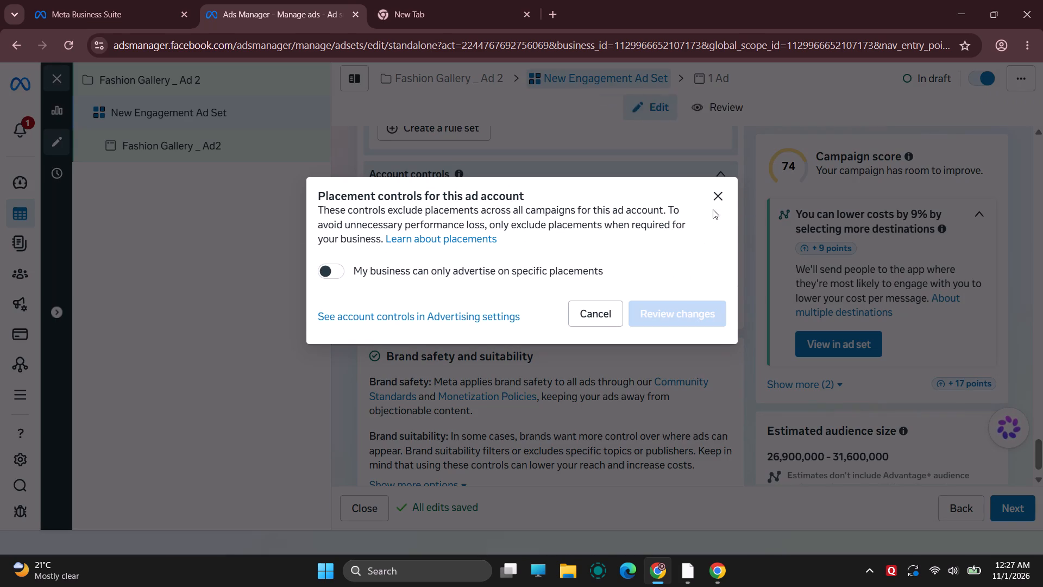
left_click(717, 203)
Review the Placements section's value rules and account controls, then reopen the placement controls and close them unchanged.
scroll(629, 297, "up", 2)
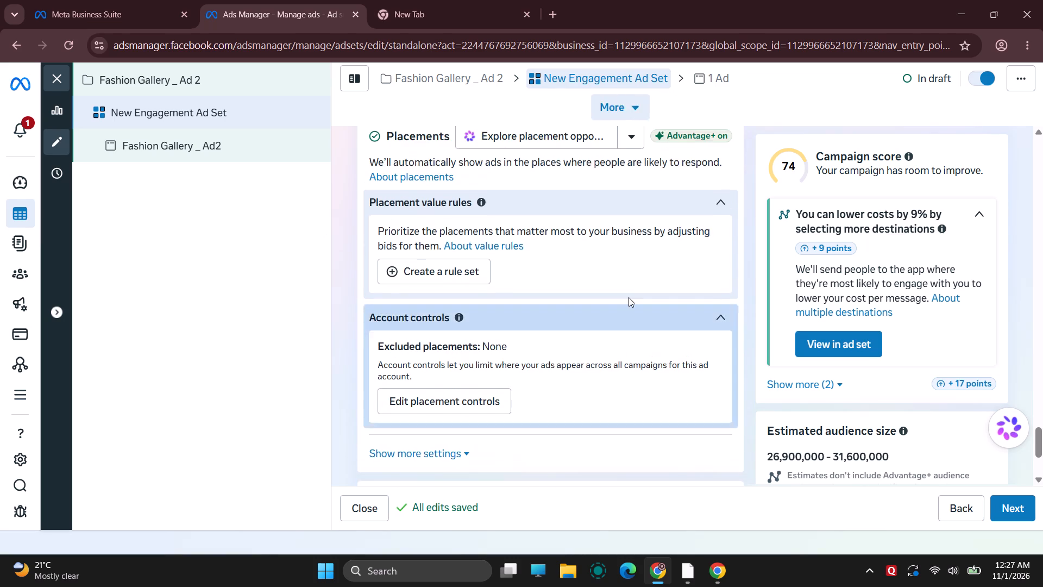
scroll(629, 297, "up", 2)
scroll(629, 297, "down", 3)
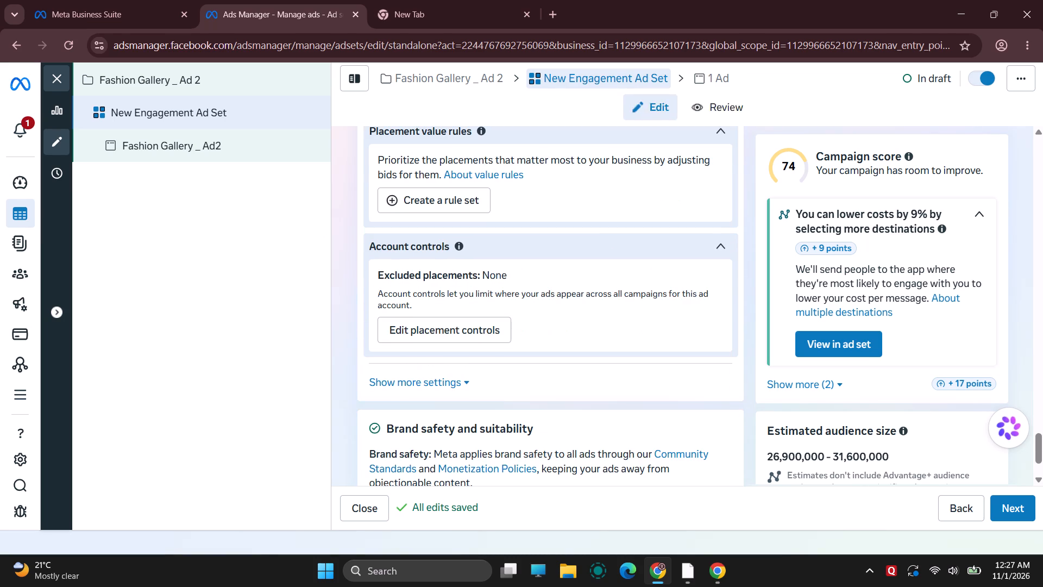
scroll(629, 297, "up", 3)
scroll(629, 297, "down", 3)
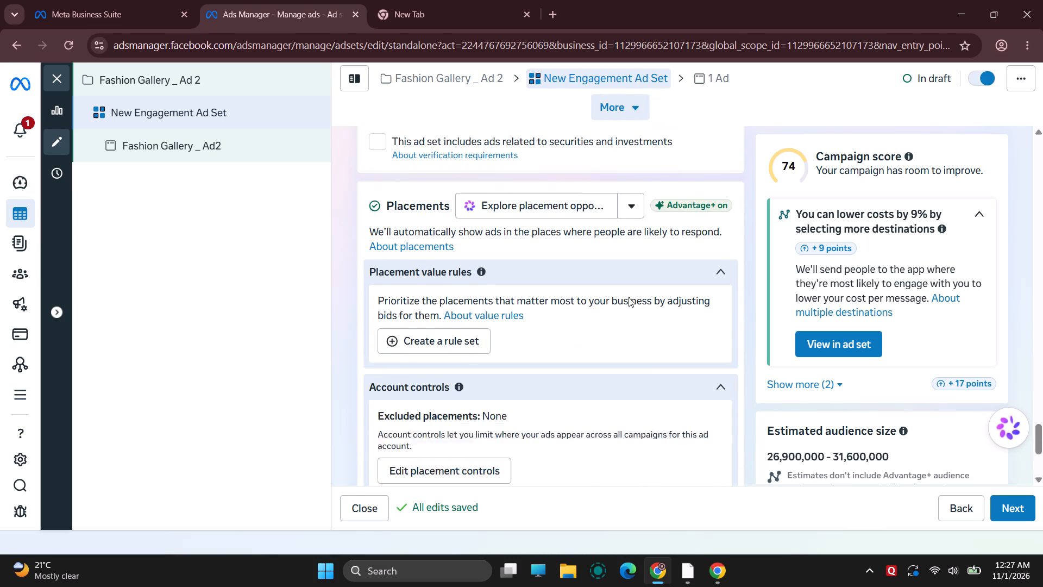
scroll(631, 298, "down", 7)
scroll(633, 303, "up", 4)
scroll(633, 303, "down", 3)
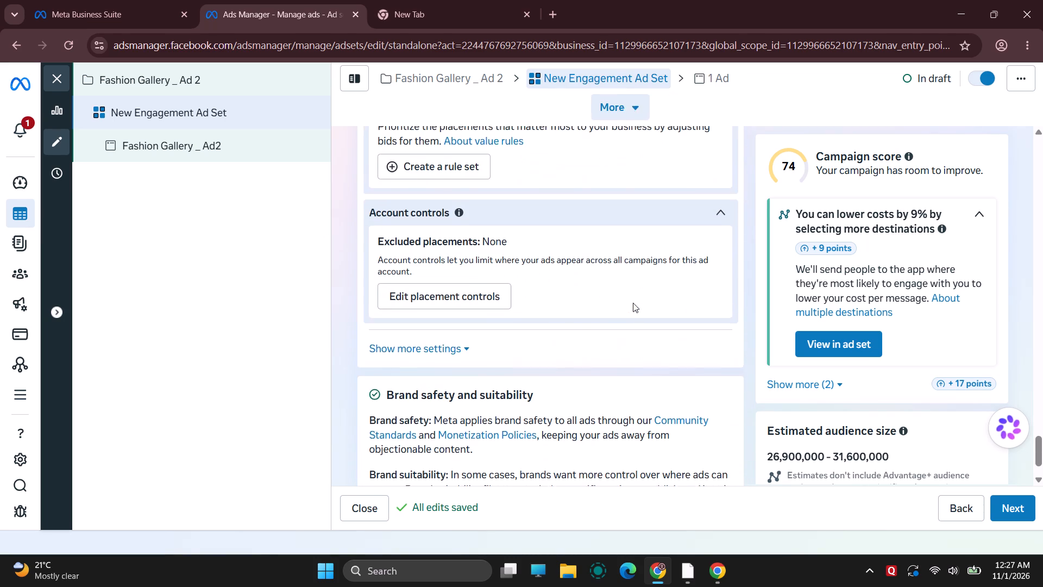
left_click(487, 297)
left_click(719, 204)
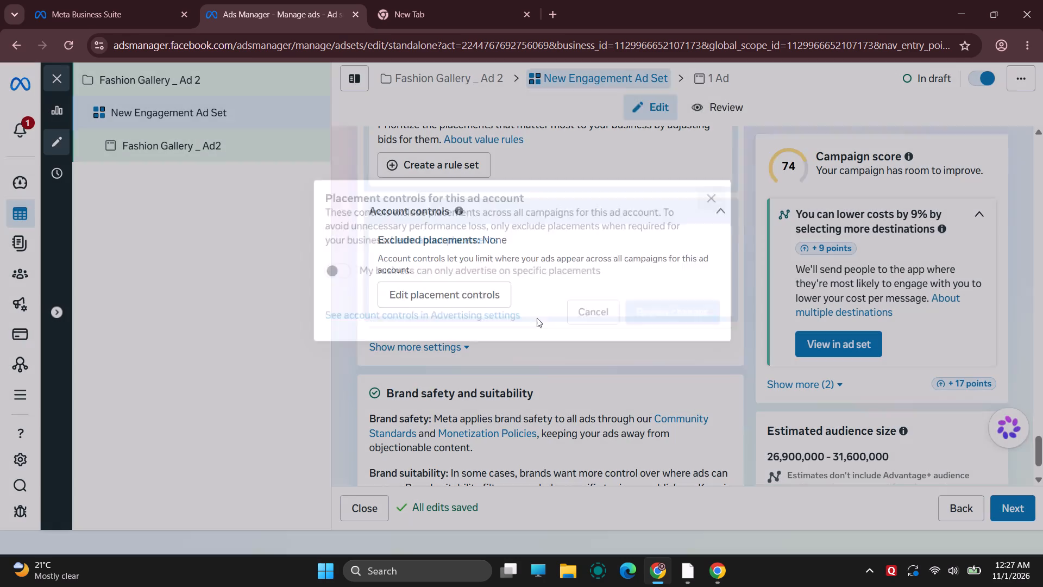
Show more placement settings for the ad set and deselect the Feeds and Search results placements.
left_click(457, 349)
scroll(602, 306, "down", 3)
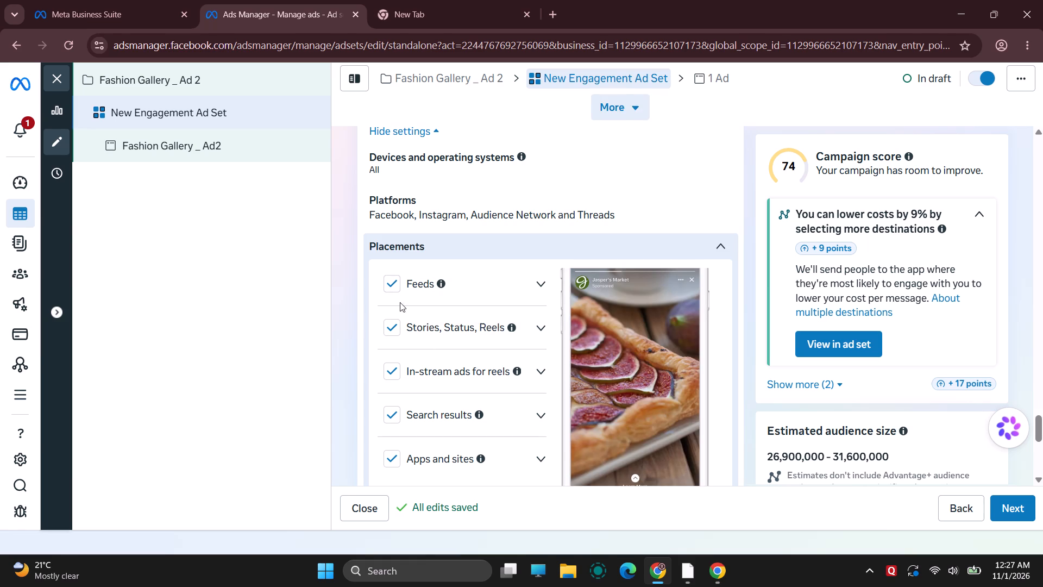
left_click(393, 287)
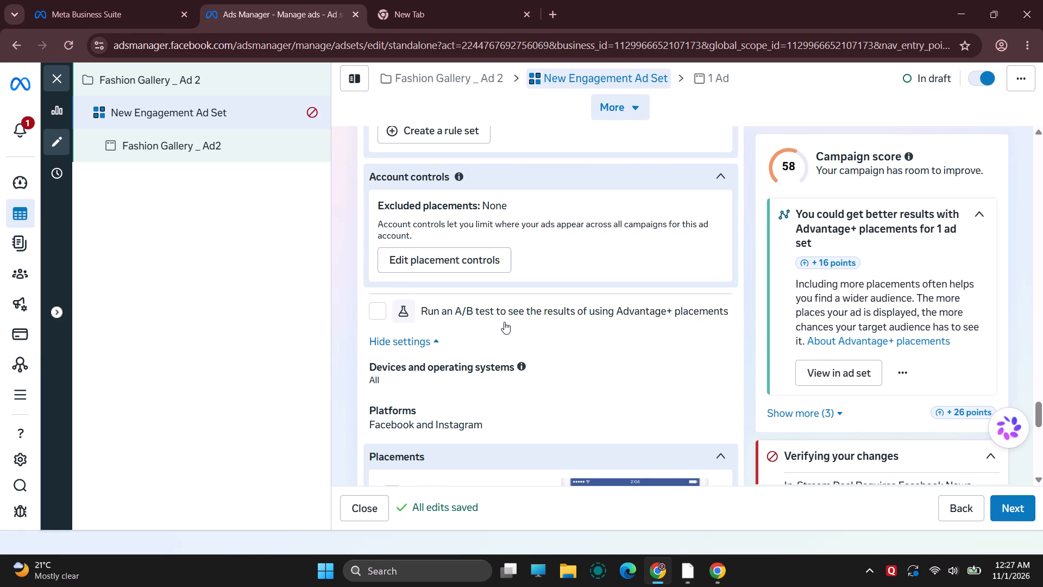
scroll(570, 335, "down", 3)
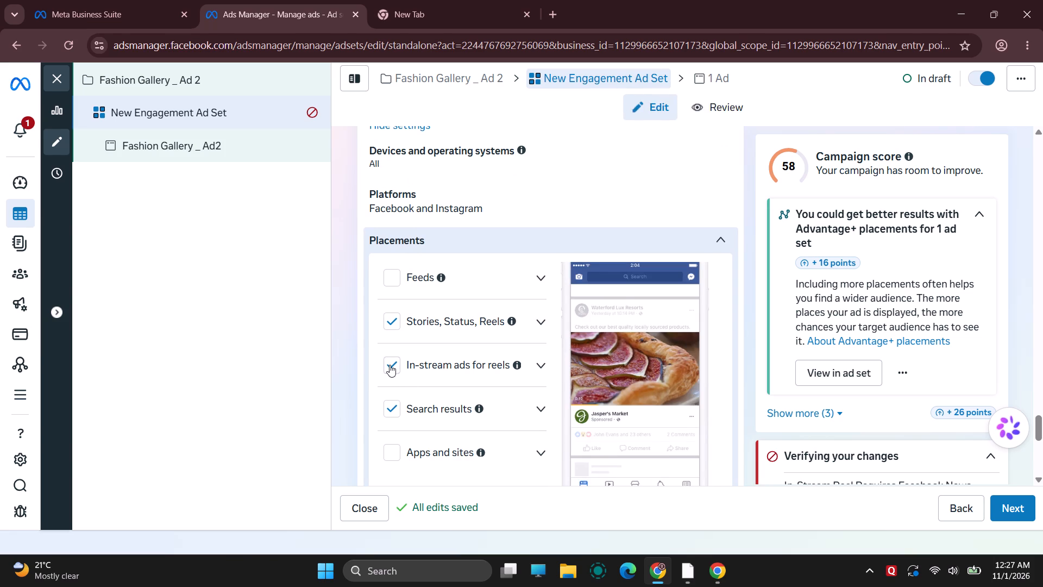
left_click(394, 409)
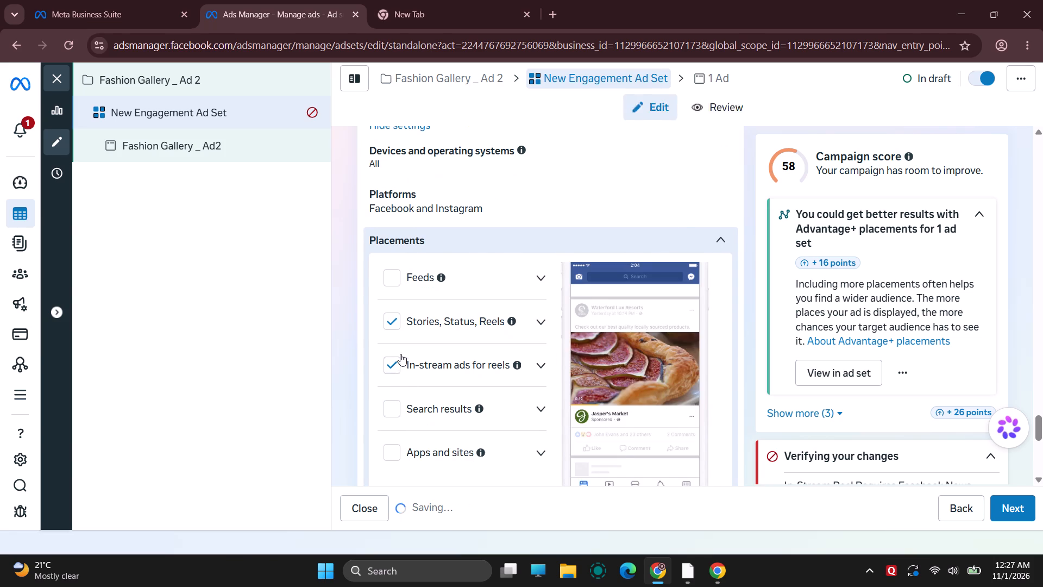
scroll(401, 381, "down", 2)
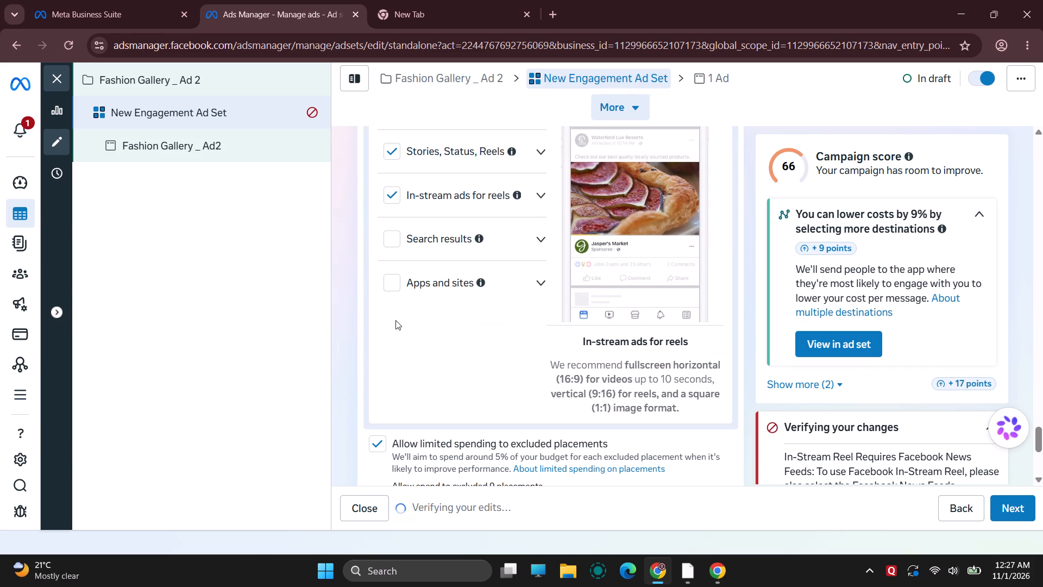
Deselect the In-stream ads for reels placement and continue to the Fashion Gallery _ Ad2 ad.
scroll(398, 155, "up", 1)
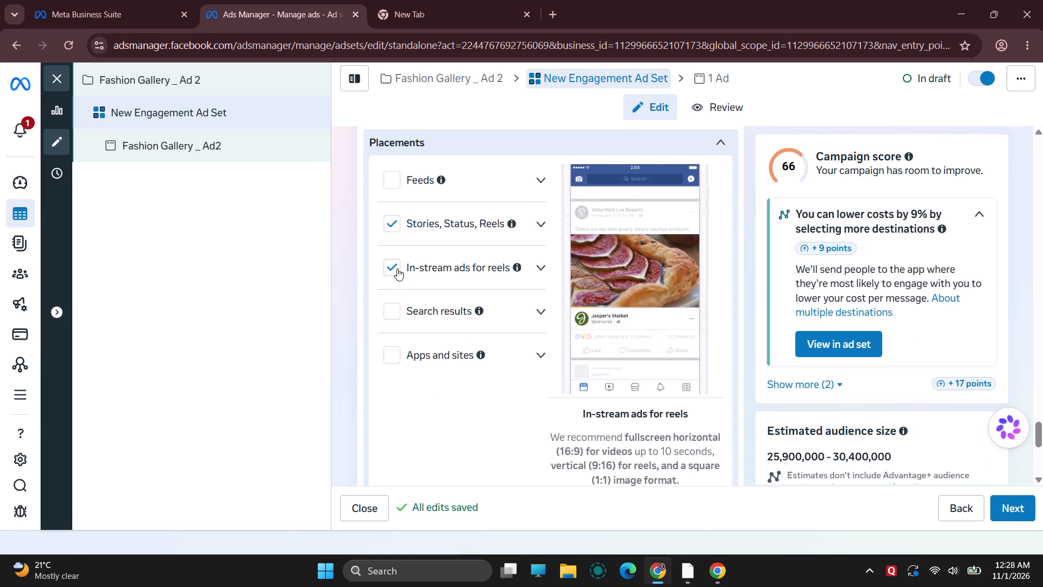
left_click(397, 268)
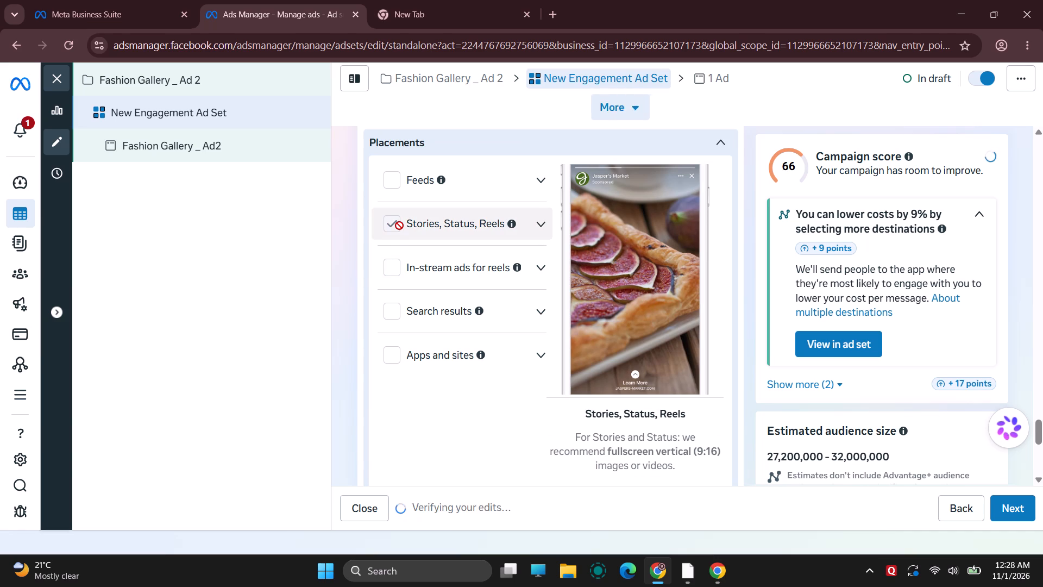
scroll(473, 385, "down", 9)
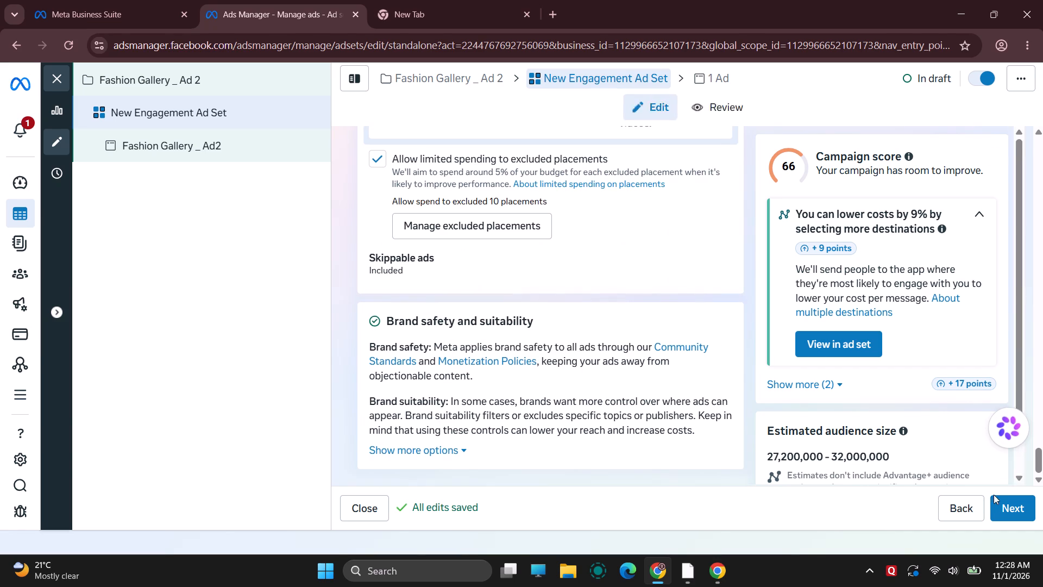
left_click(1008, 509)
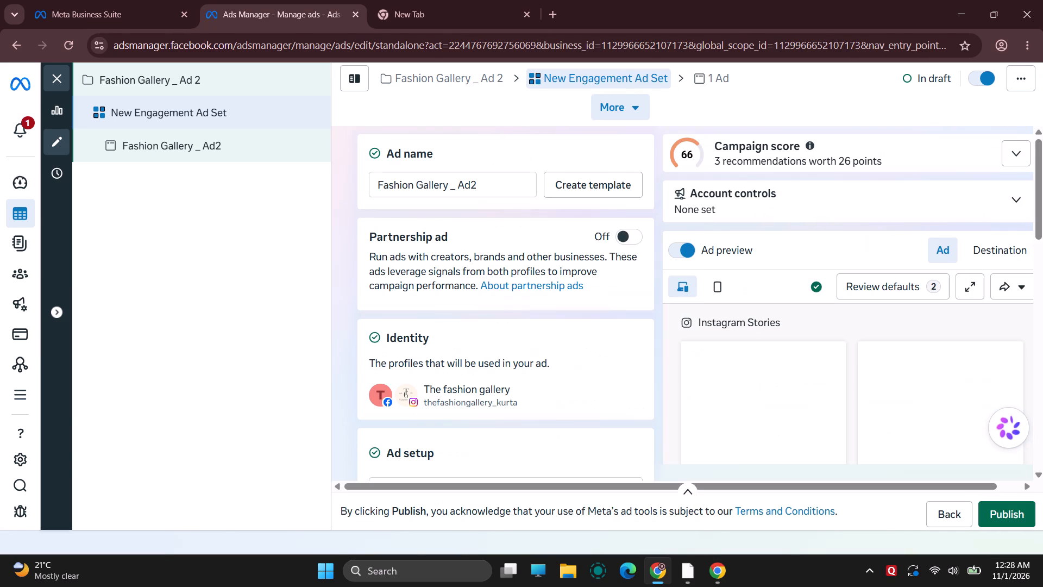
Review the ad's story previews along with its ad setup, destination, creative media and primary text.
scroll(654, 368, "down", 3)
scroll(588, 362, "down", 2)
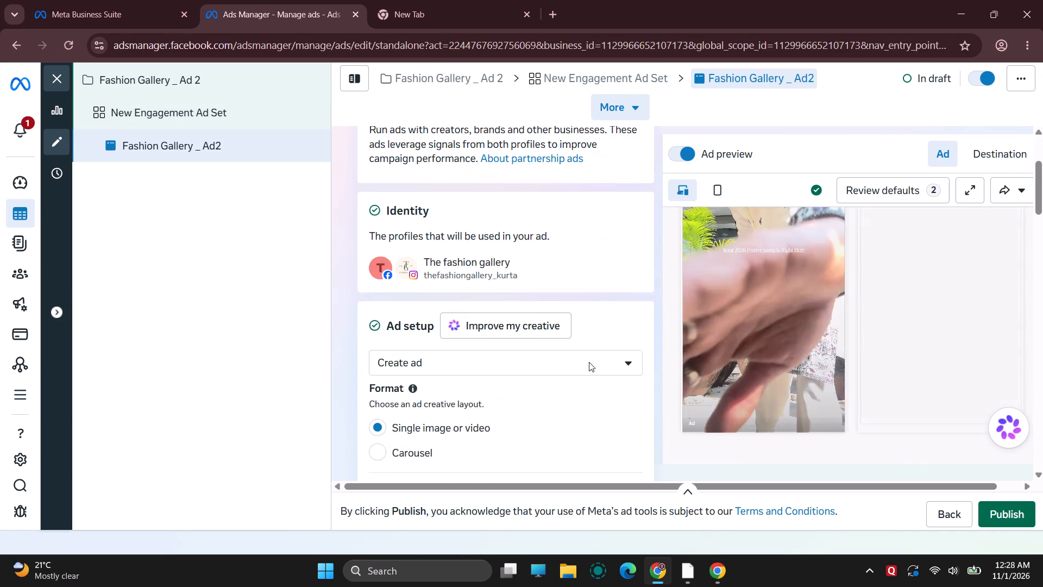
scroll(589, 362, "up", 1)
scroll(819, 371, "up", 1)
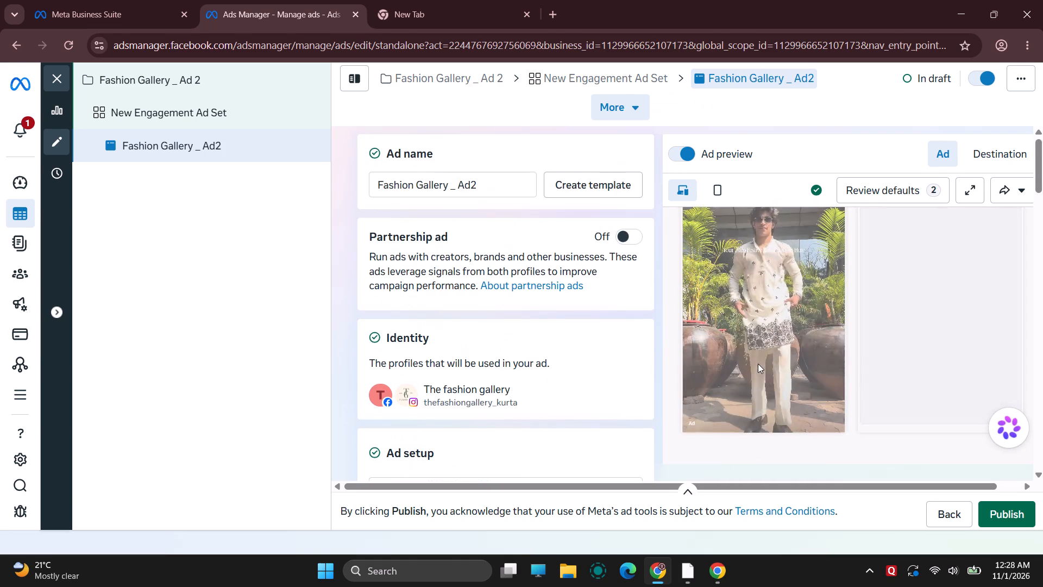
scroll(758, 364, "up", 1)
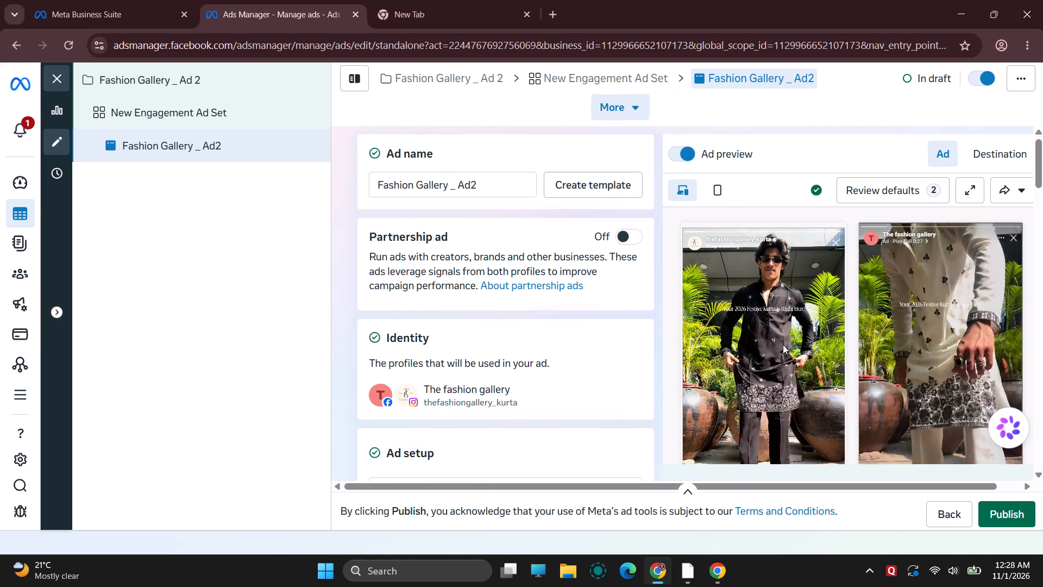
scroll(783, 344, "down", 1)
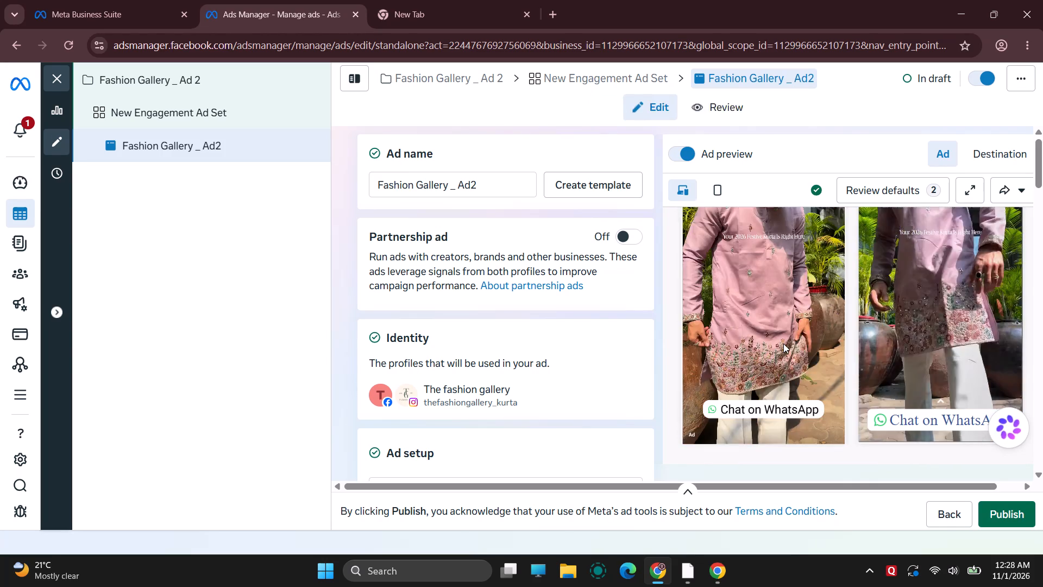
scroll(540, 365, "down", 3)
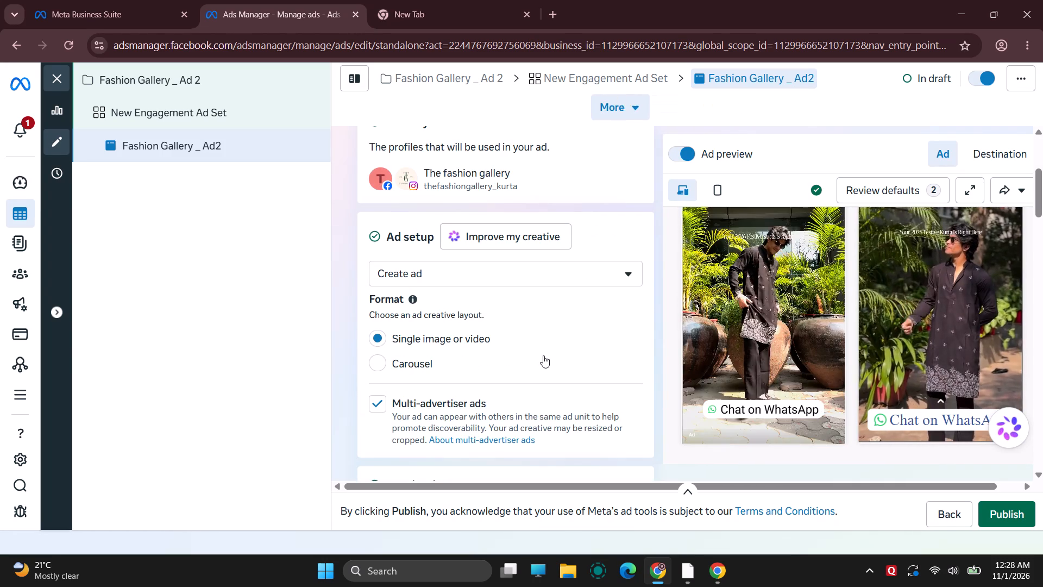
scroll(584, 332, "down", 3)
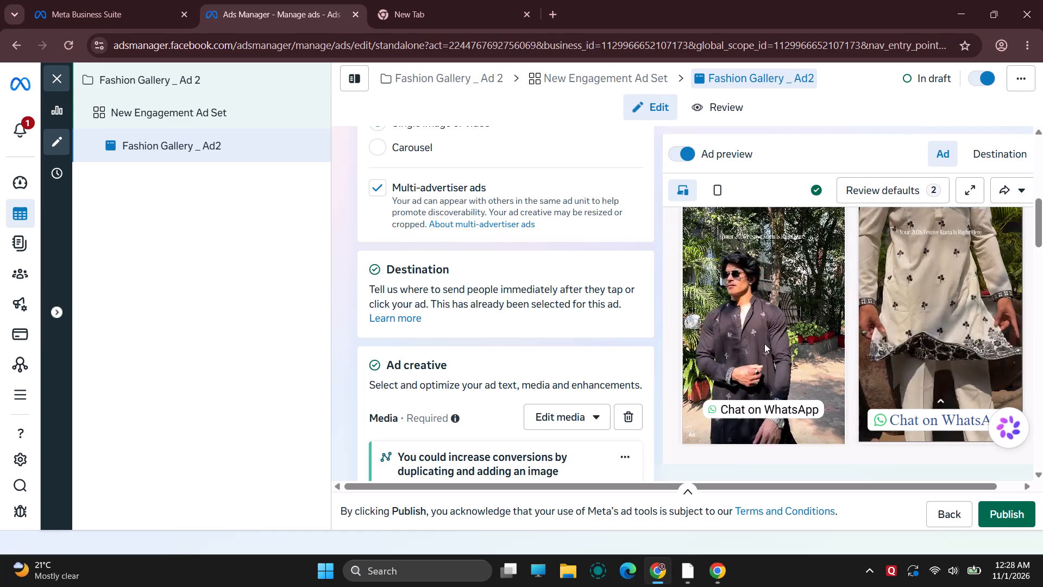
scroll(536, 330, "down", 3)
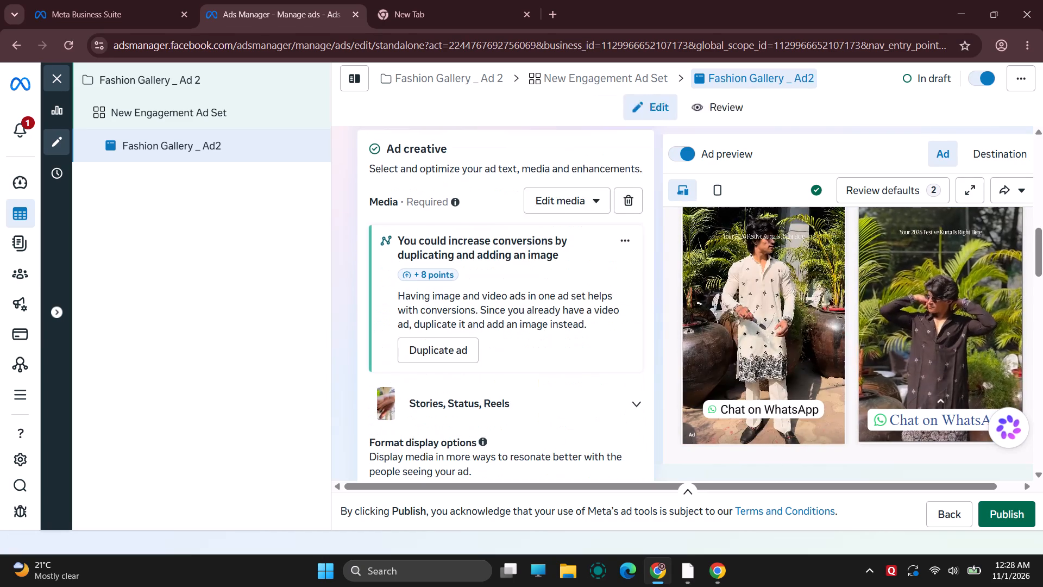
scroll(536, 330, "down", 4)
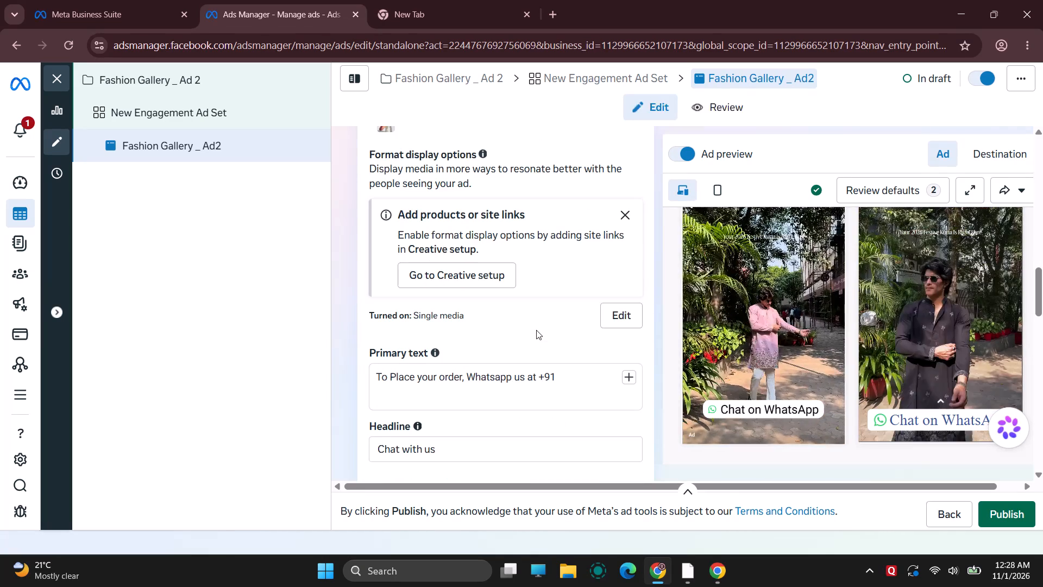
Dismiss the Add products or site links suggestion in the ad's format display options.
scroll(536, 330, "up", 1)
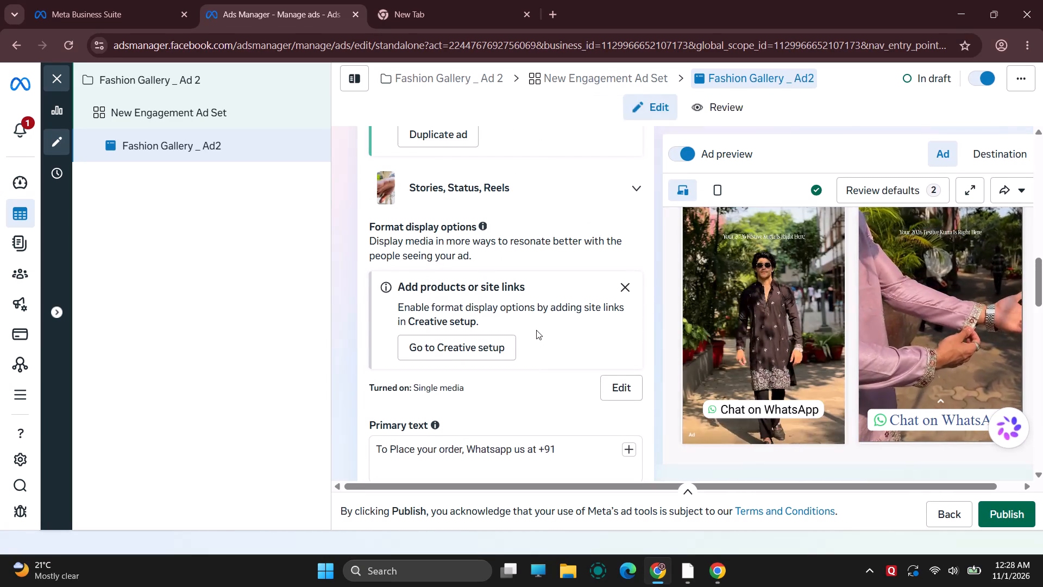
left_click(624, 290)
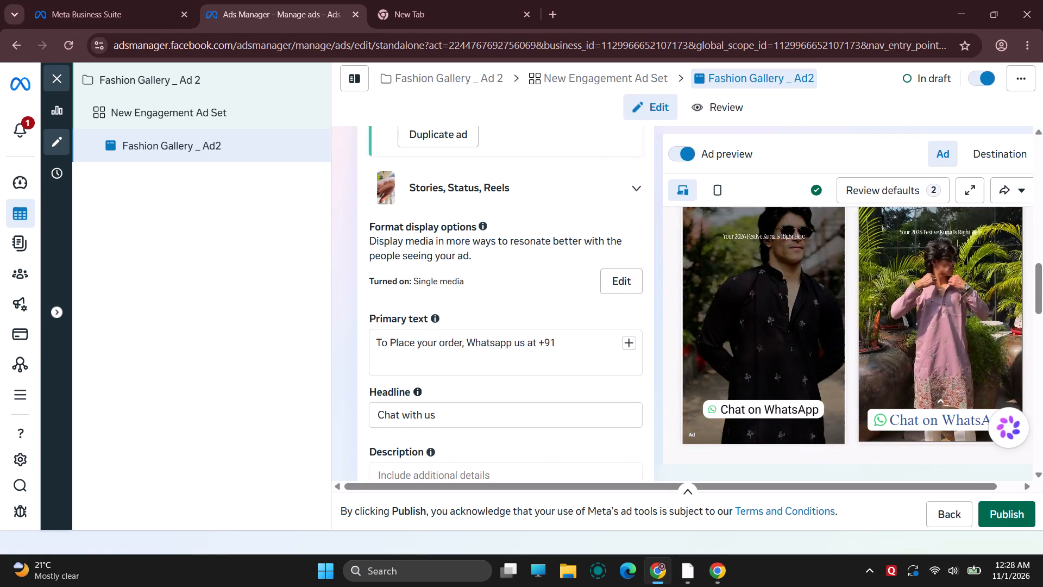
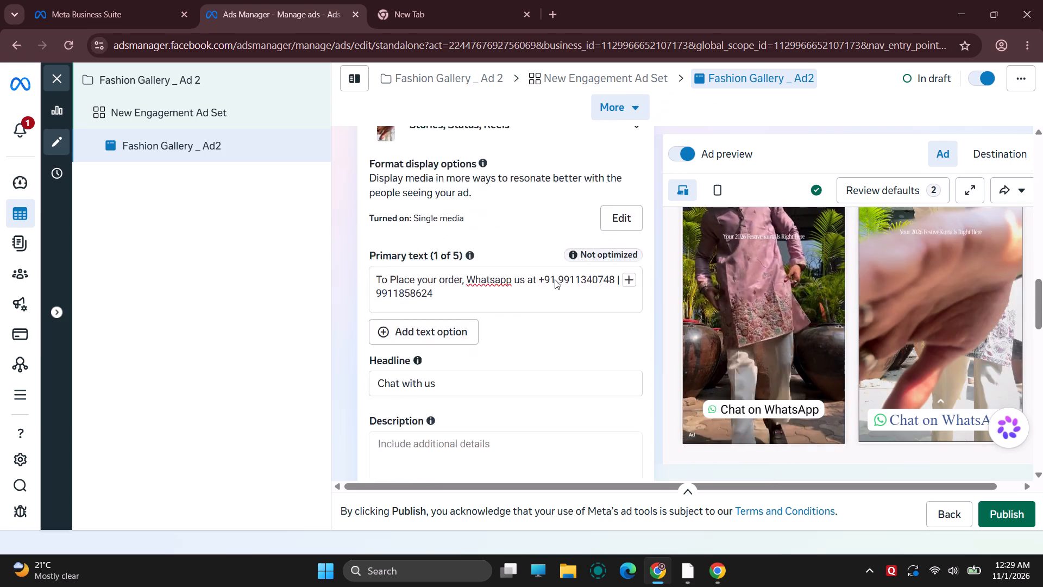
Enter "Festive" as the opening word of the Fashion Gallery _ Ad2 description.
left_click(524, 366)
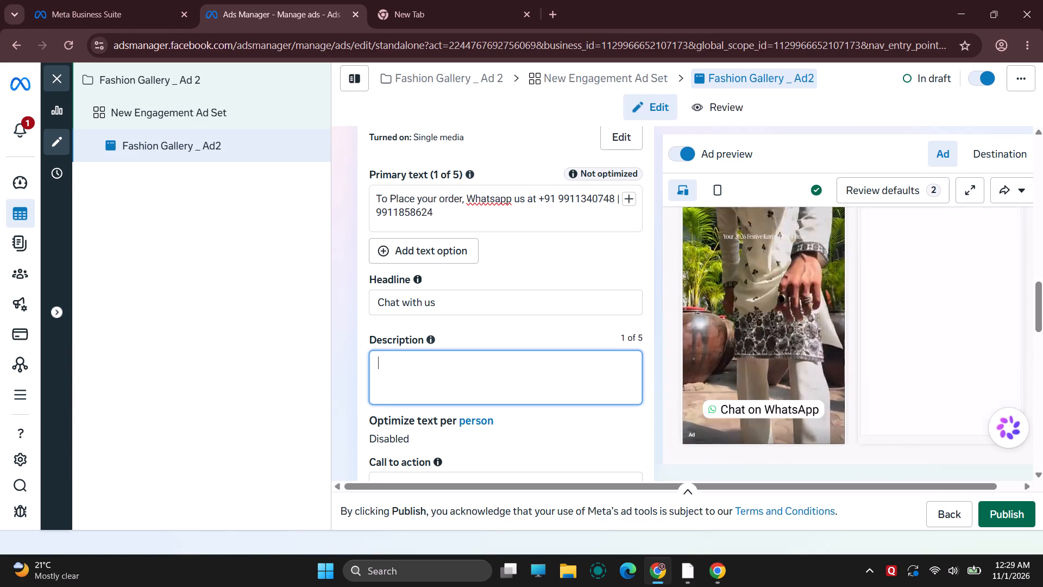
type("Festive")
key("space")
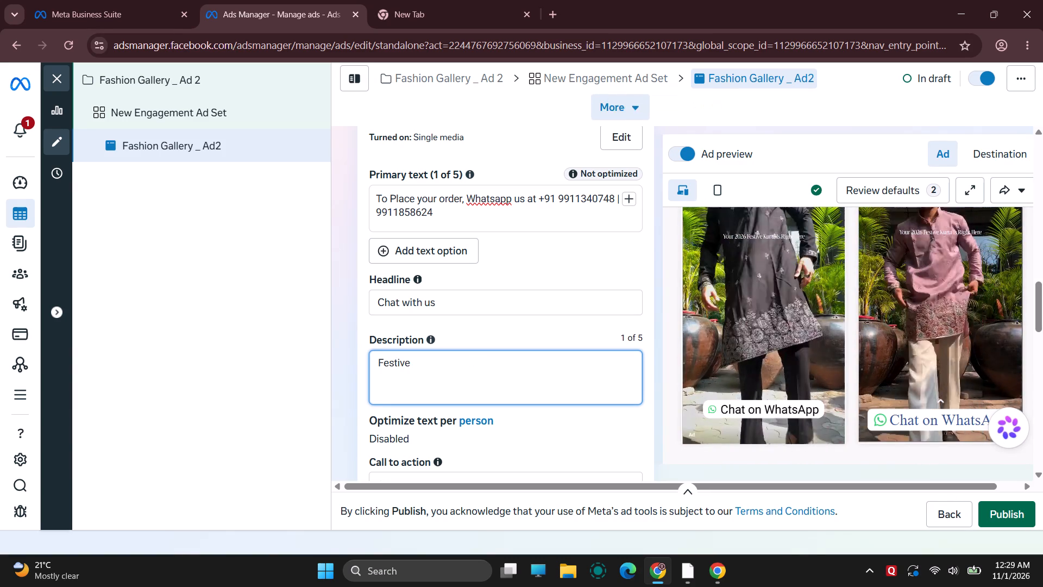
Complete the opening sentence of the ad description as "Festive Style, with a touch of timeless elegance.".
type("Style")
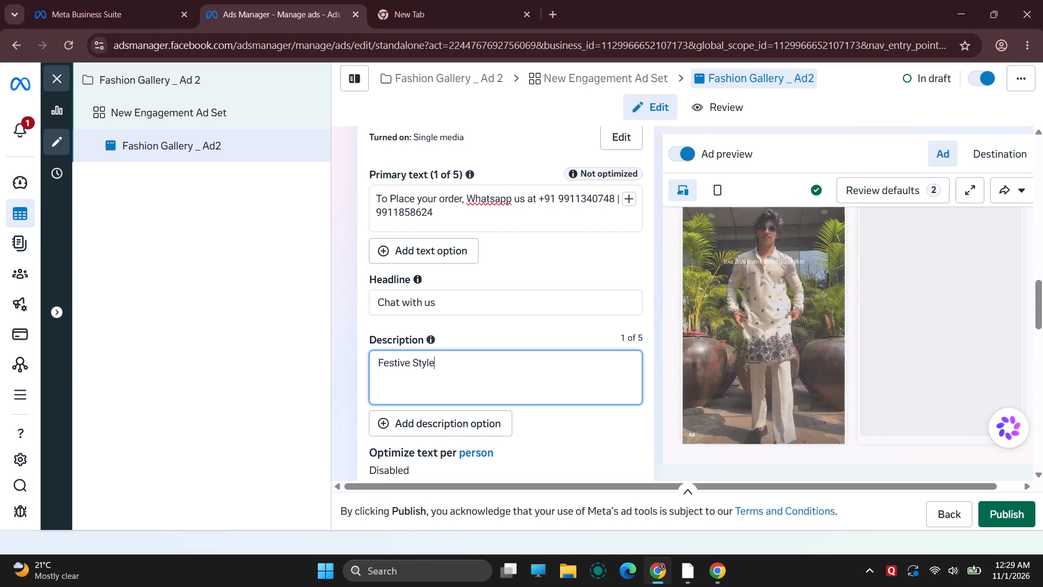
type(", with a touch of timeless elegance.")
key("Return")
key("Return")
type("From t")
key("BackSpace")
key("BackSpace")
key("BackSpace")
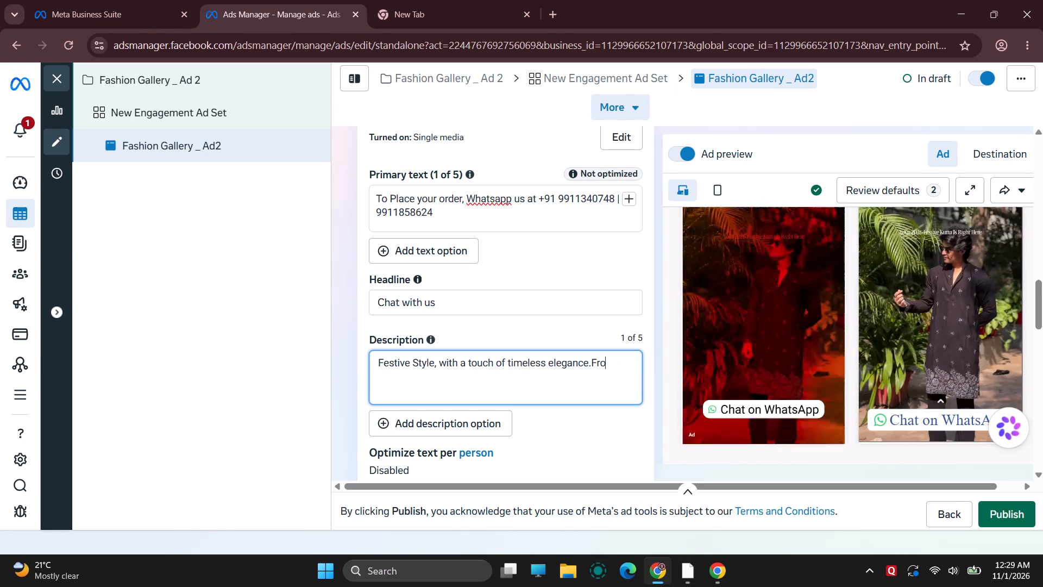
key("BackSpace")
key("BackSpace")
key("BackSpace")
key("Return")
key("Return")
key("space")
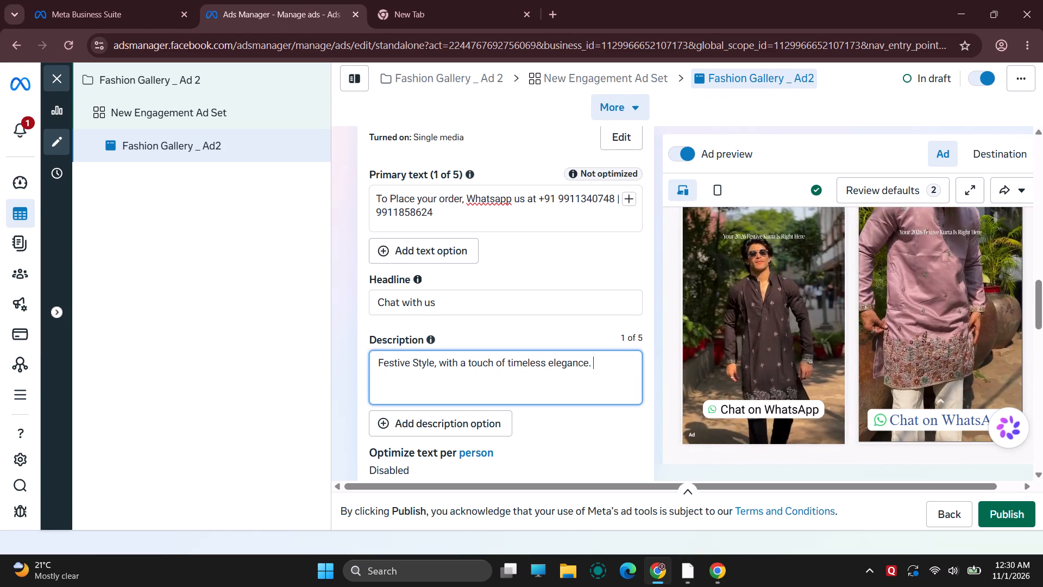
Continue the description with "From the rich texture of Japnese fabric to the understated luxury of Matka Silk".
type("From the rich texture")
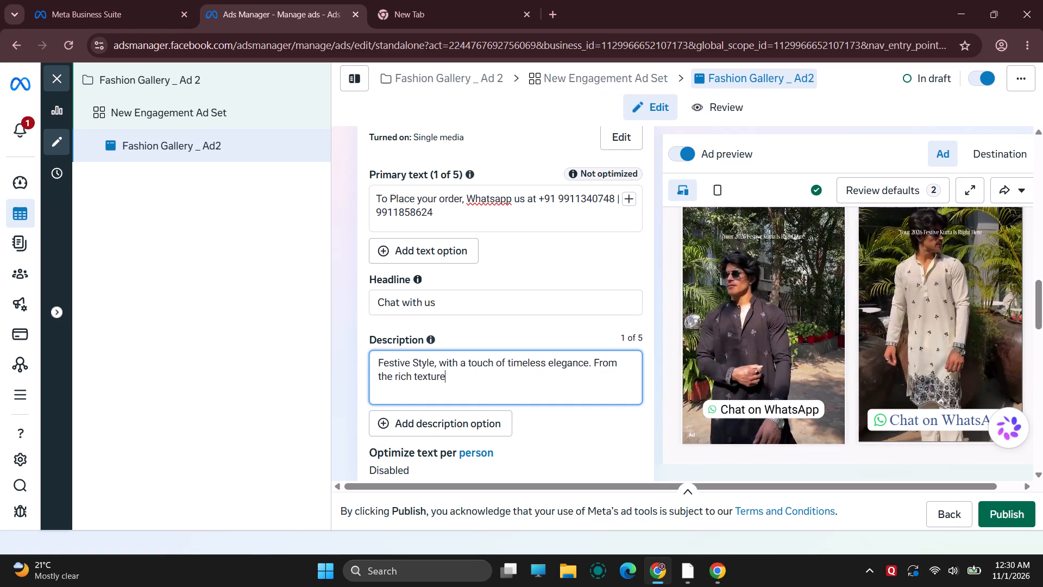
key("space")
type("of Jap")
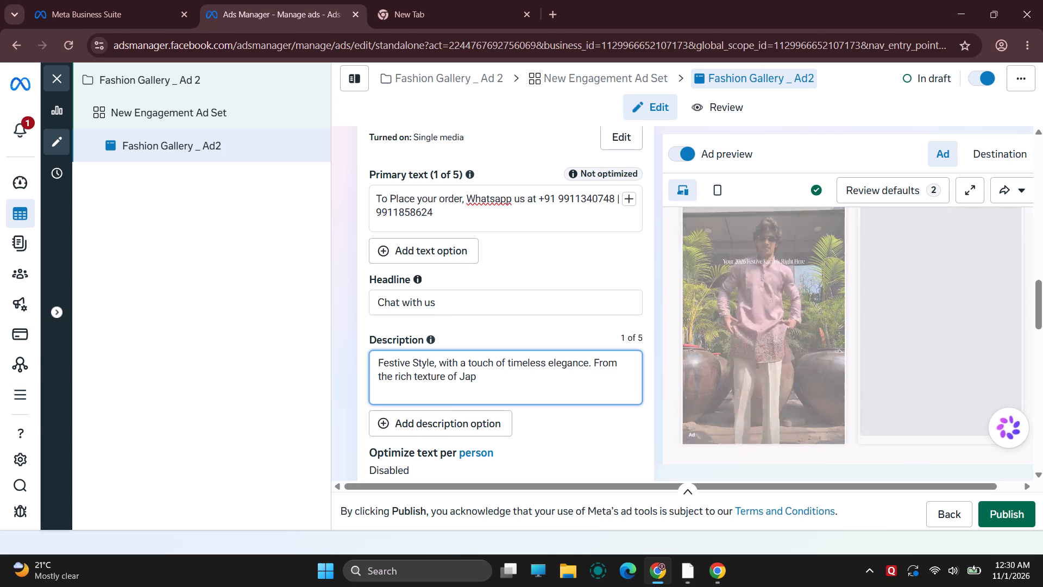
type("nese fabric")
key("space")
type("to the understad")
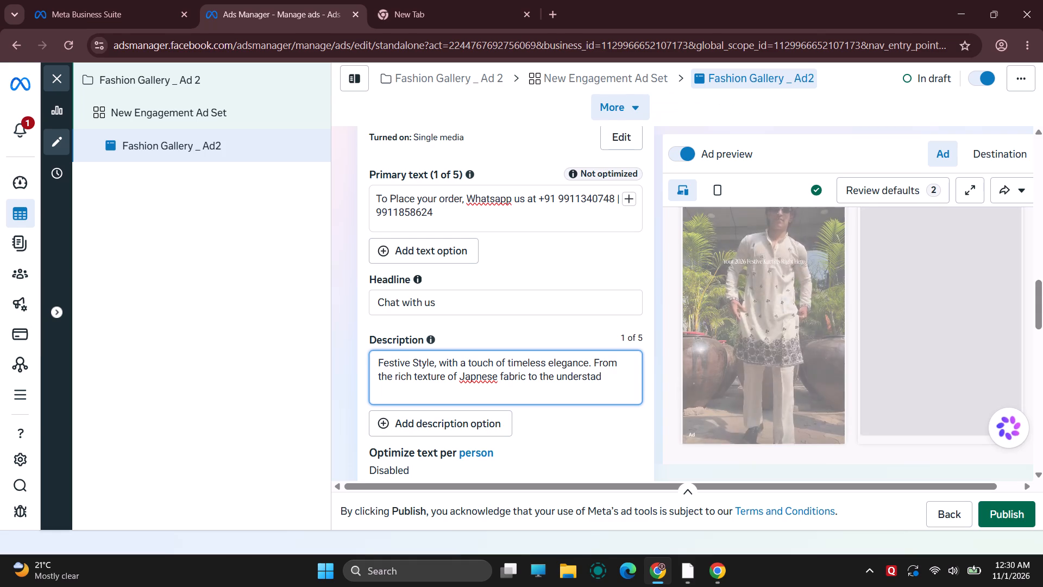
key("BackSpace")
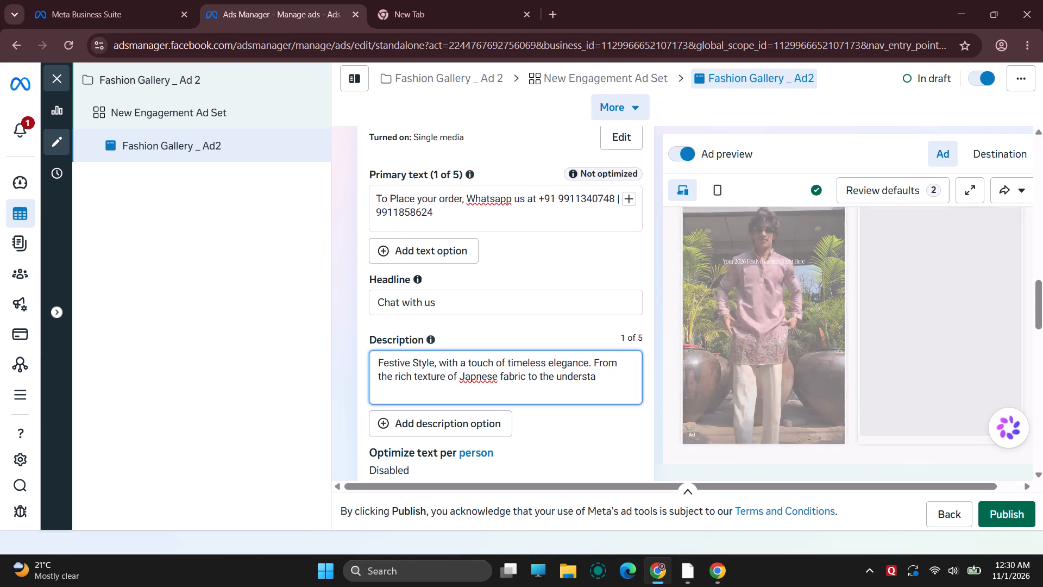
type("ted lx")
key("BackSpace")
key("x")
key("BackSpace")
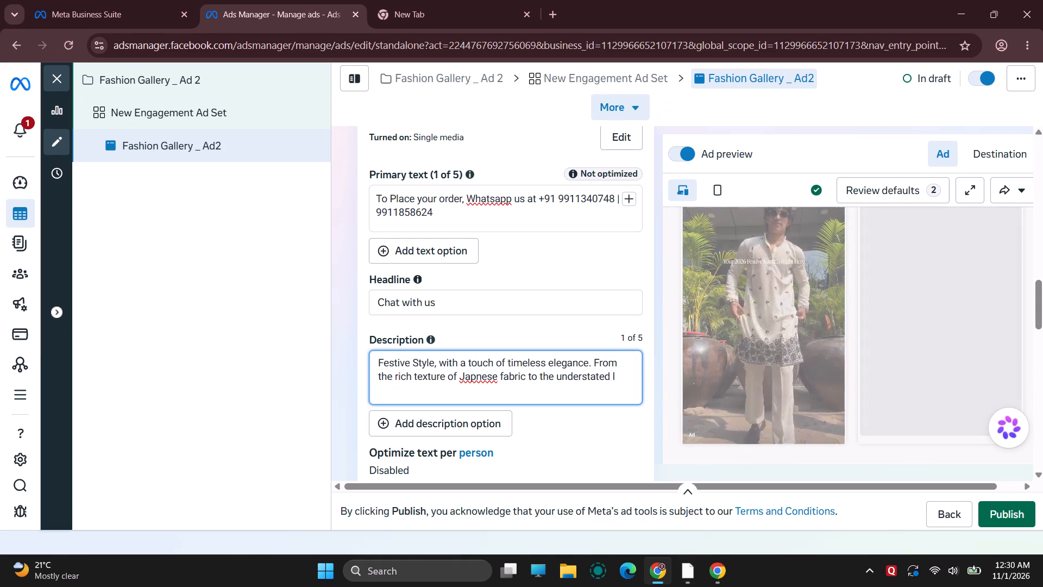
type("uxury")
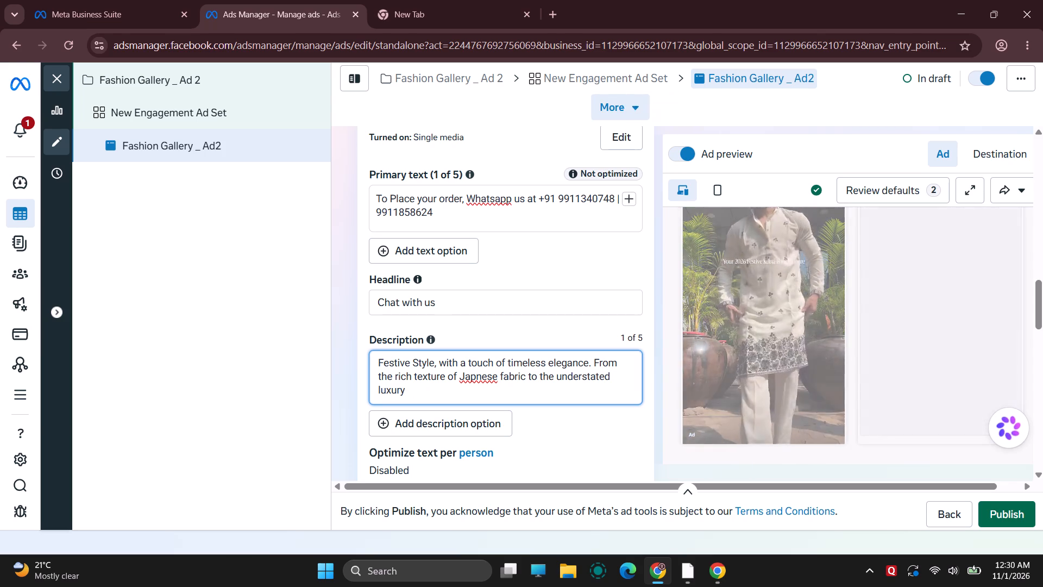
key("space")
type("of")
key("space")
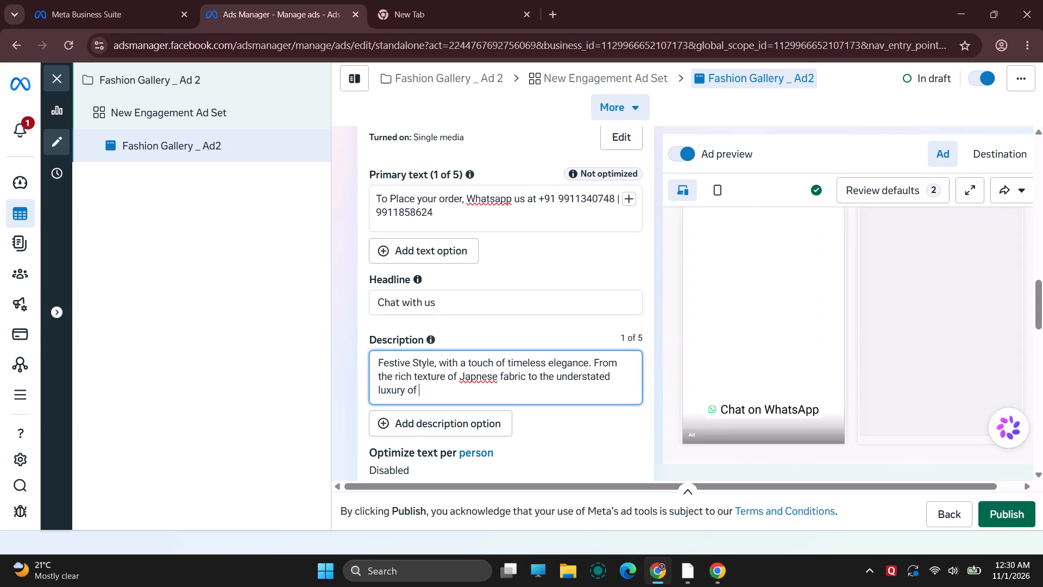
type("Matka Silk")
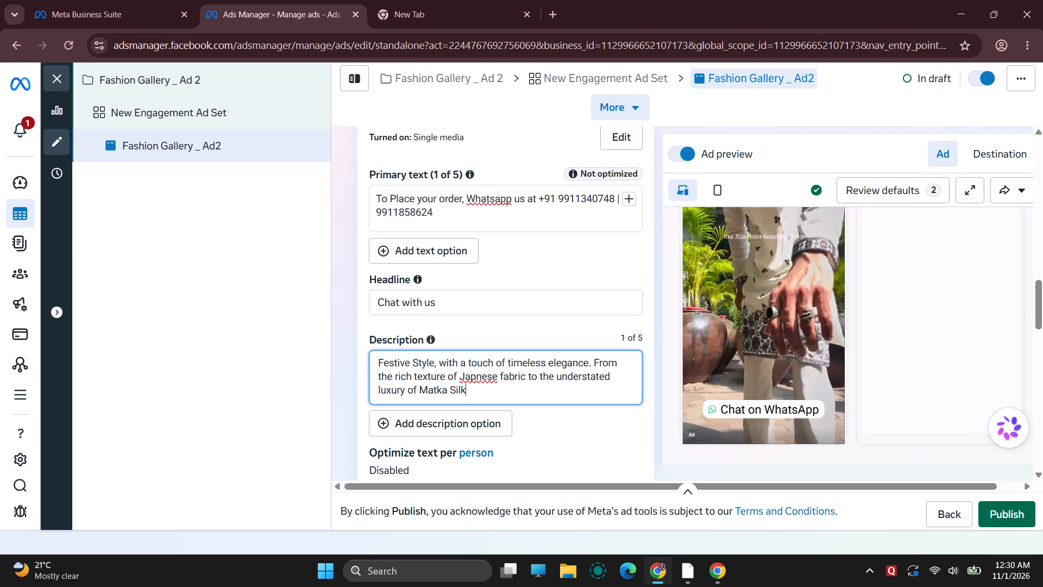
Extend the description's second sentence with ", discover festiv" after Matka Silk.
type(",")
key("space")
key("BackSpace")
key("space")
type("discover")
key("space")
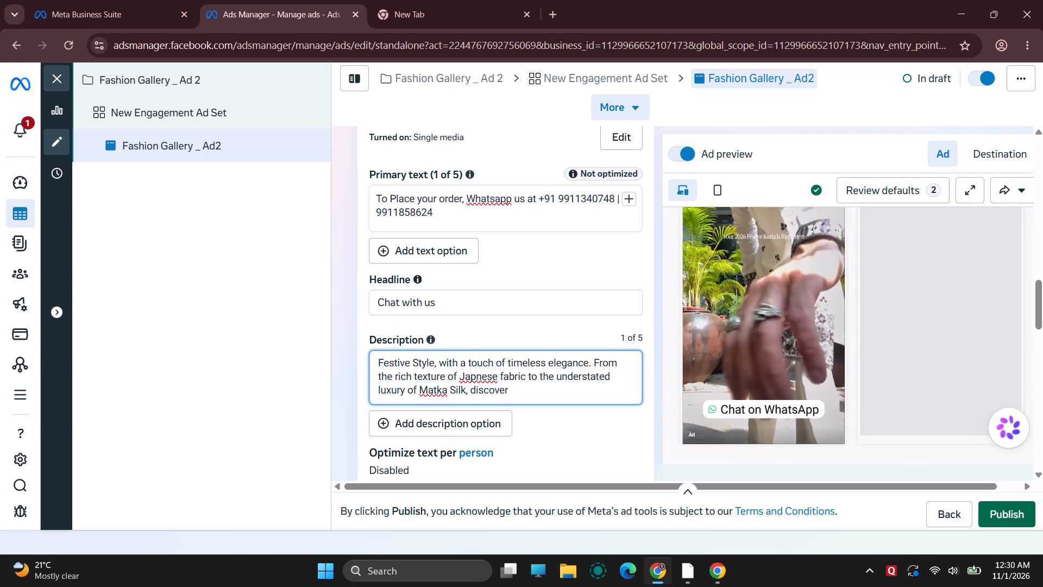
type("fs")
key("BackSpace")
type("estiv")
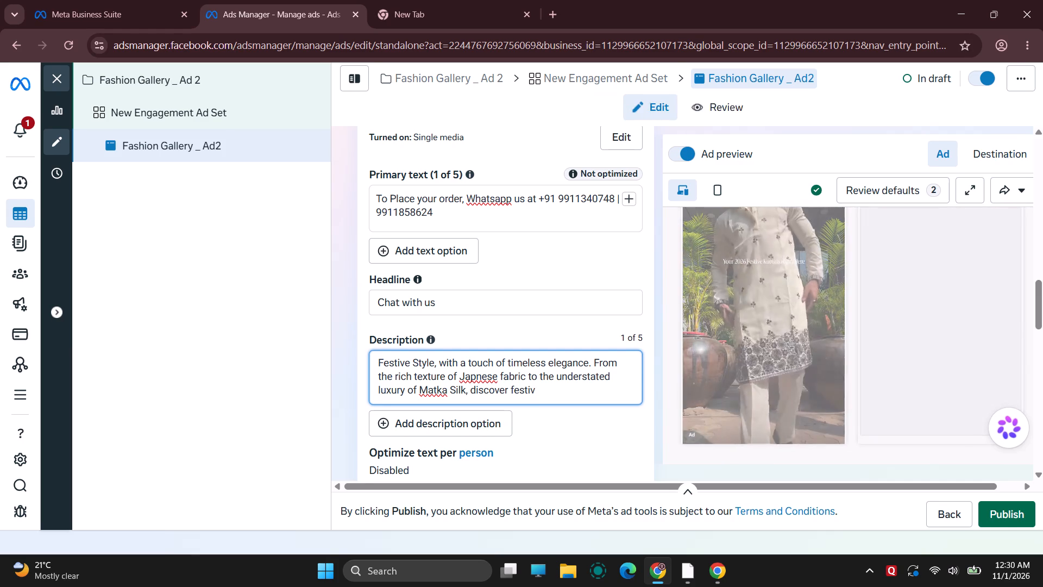
Finish the ad description's second sentence so it ends "discover festive kurtas that make a statement without being over the top.".
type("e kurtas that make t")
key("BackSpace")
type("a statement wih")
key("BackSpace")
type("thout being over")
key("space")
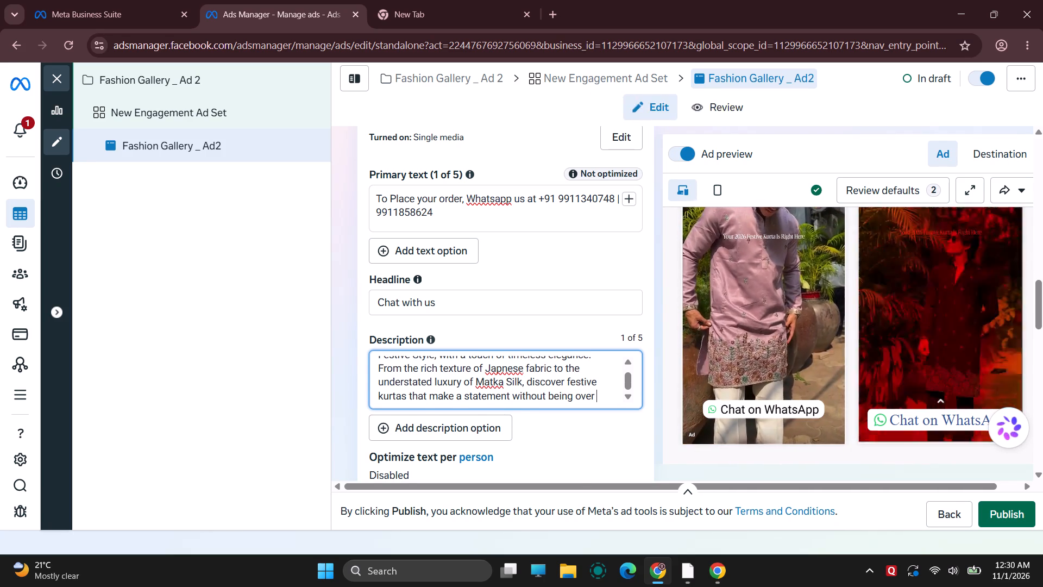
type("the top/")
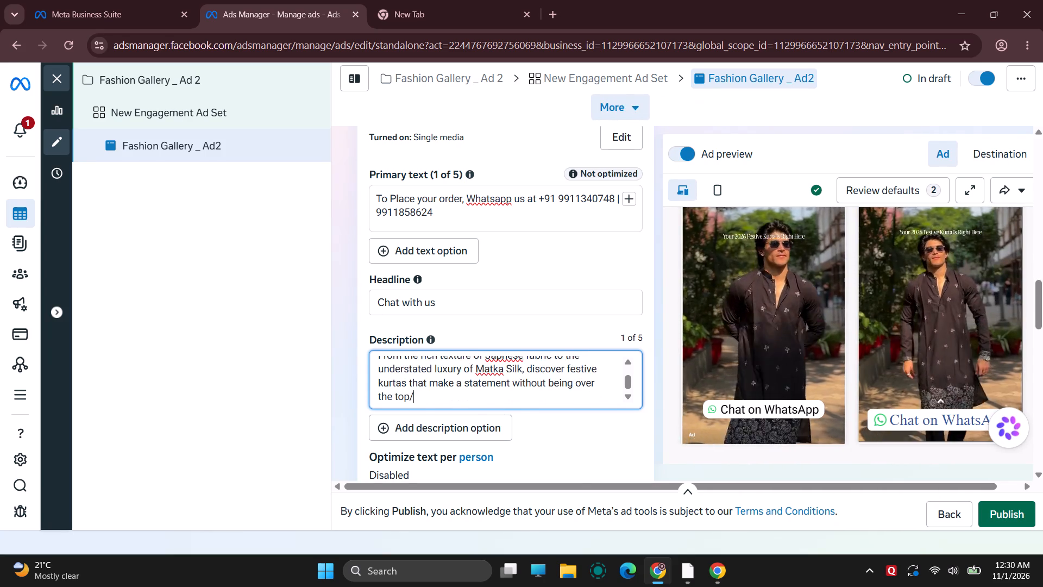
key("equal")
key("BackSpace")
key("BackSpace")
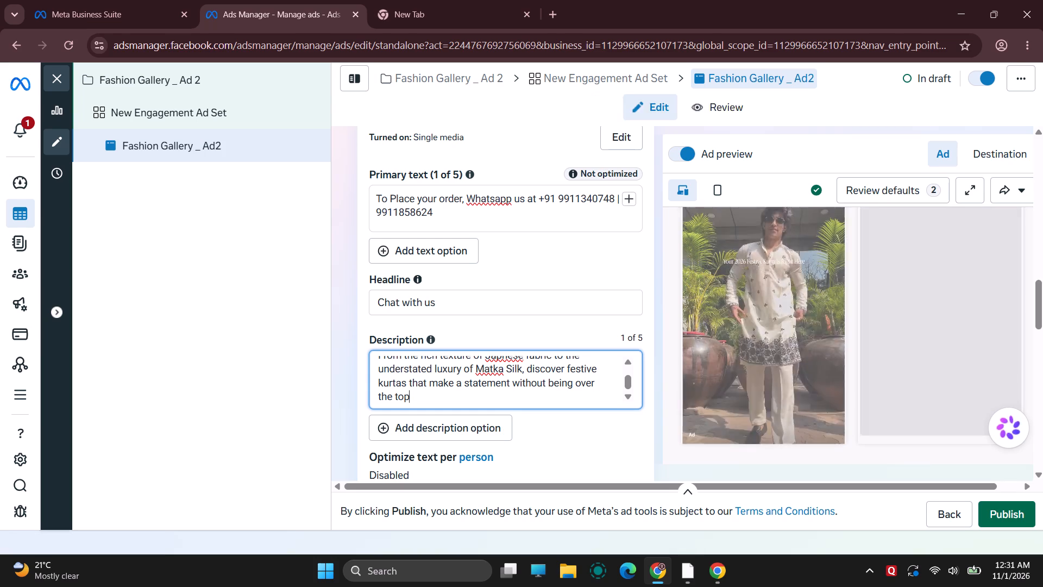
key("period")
left_click(348, 308)
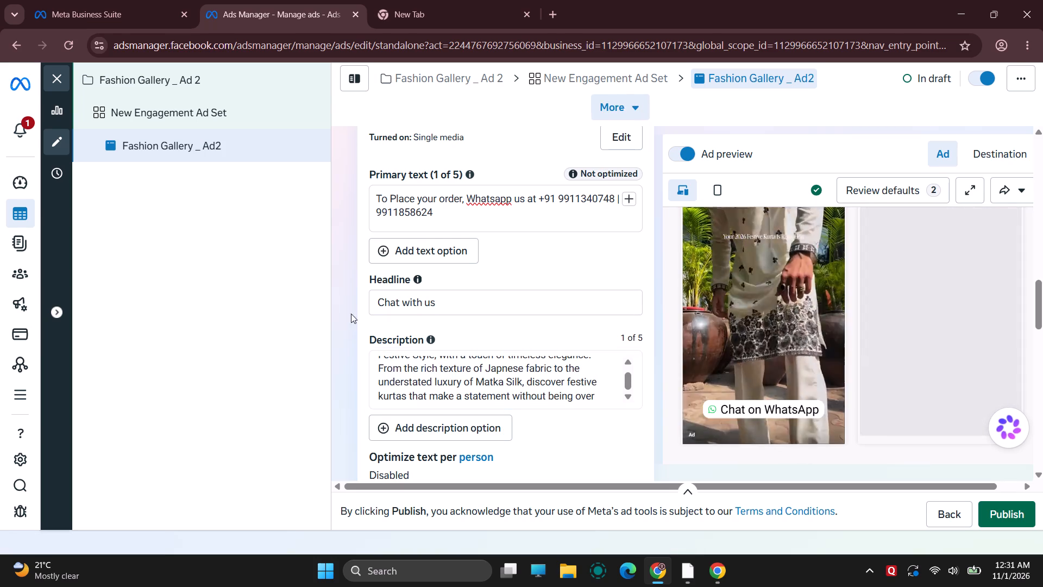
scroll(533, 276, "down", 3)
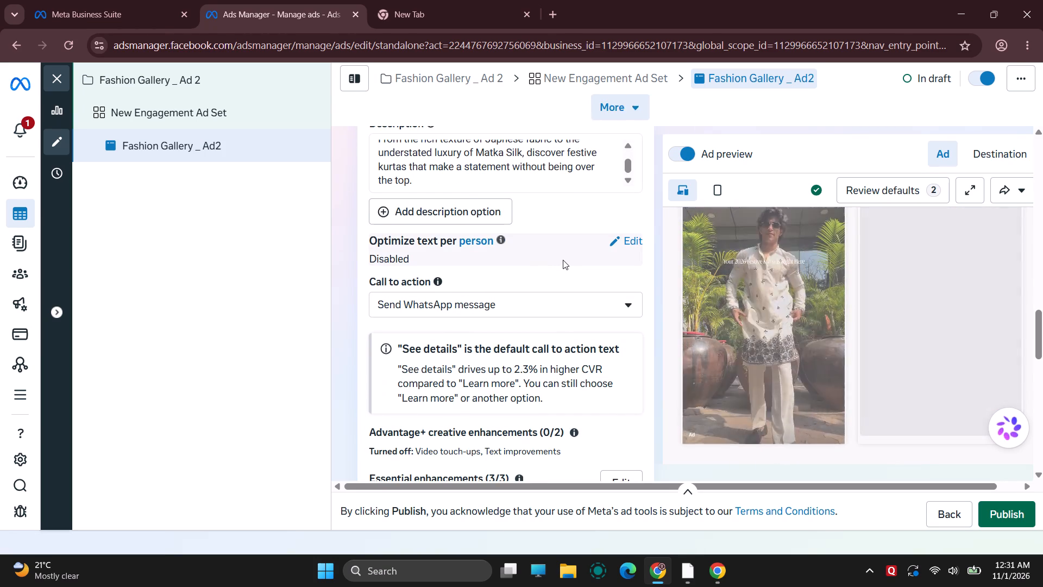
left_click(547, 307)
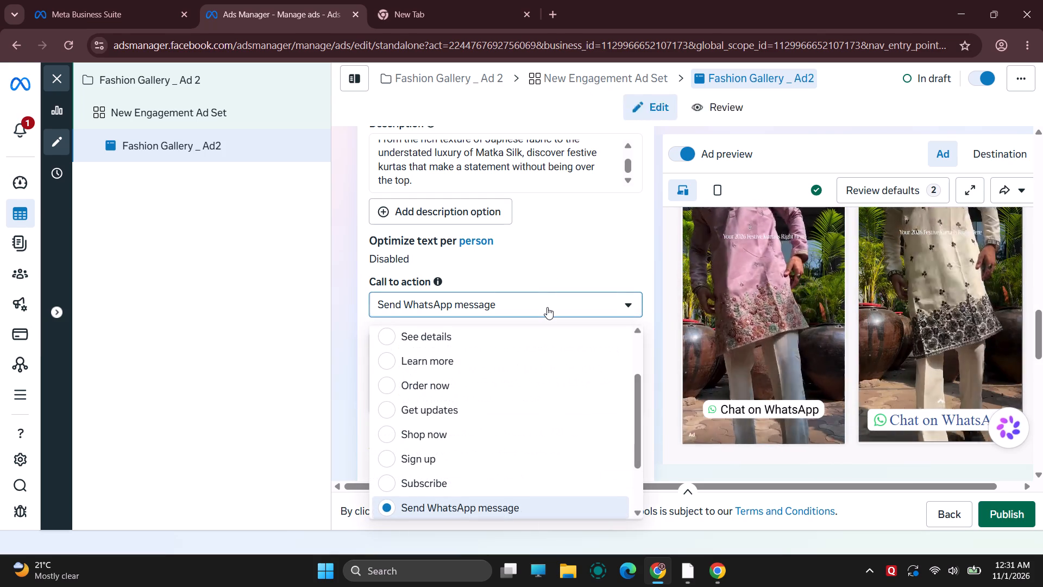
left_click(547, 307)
Open the ad's suggested conversation template for editing and set the welcome message's call to action to Call now.
scroll(561, 347, "down", 2)
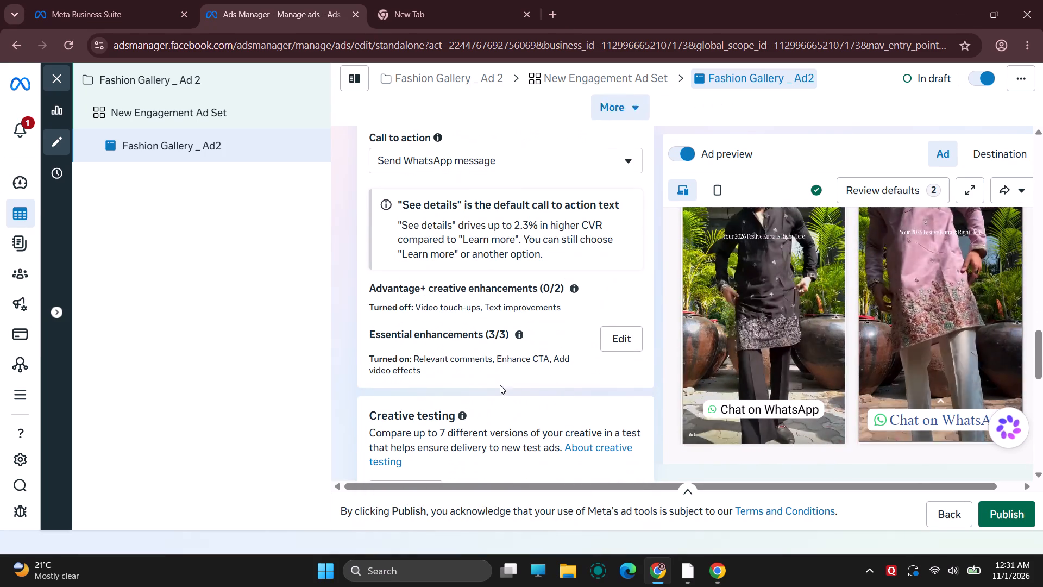
scroll(491, 385, "down", 2)
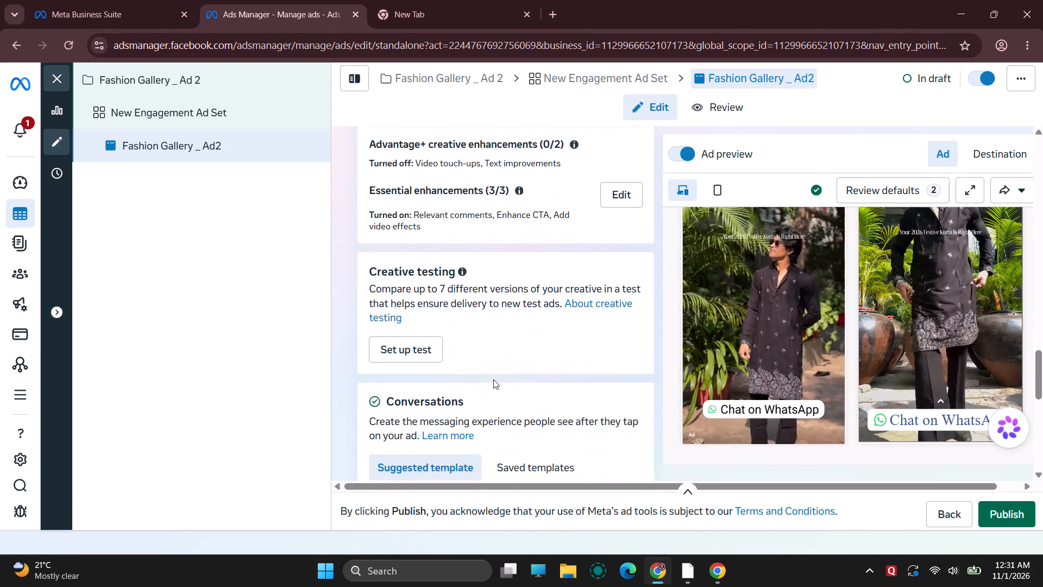
scroll(493, 378, "down", 4)
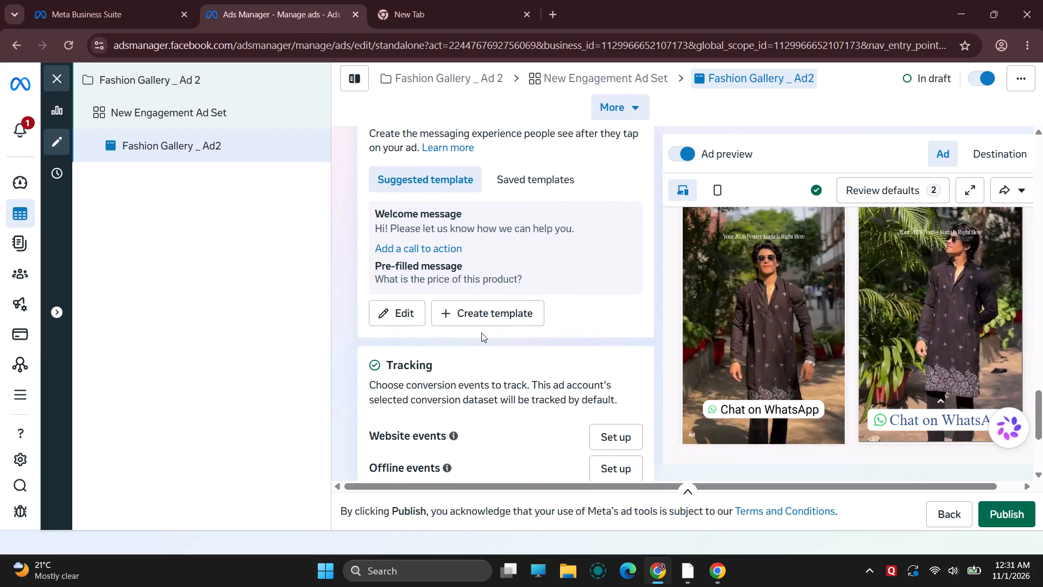
left_click(408, 321)
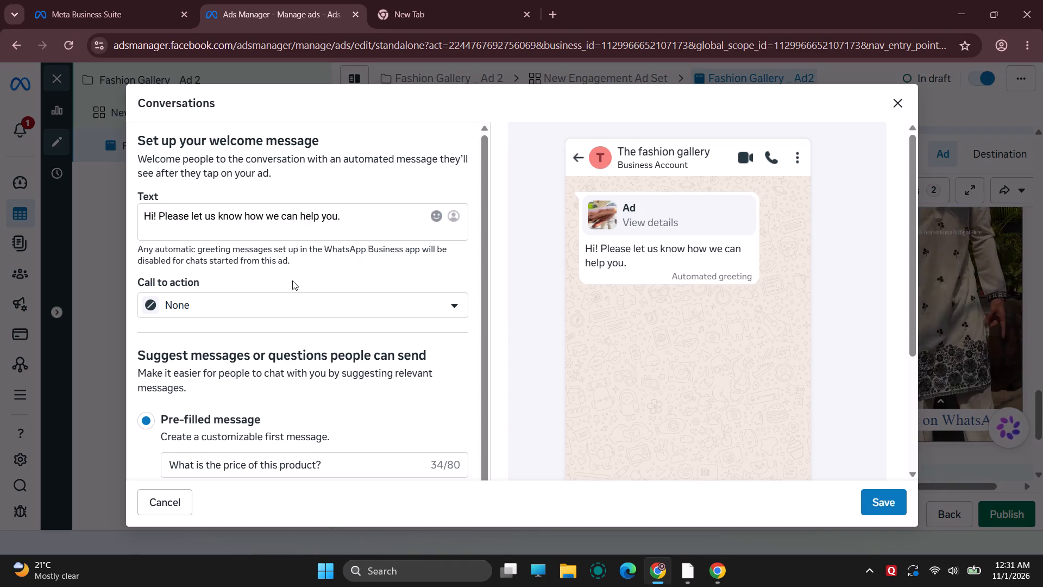
left_click(303, 301)
left_click(299, 345)
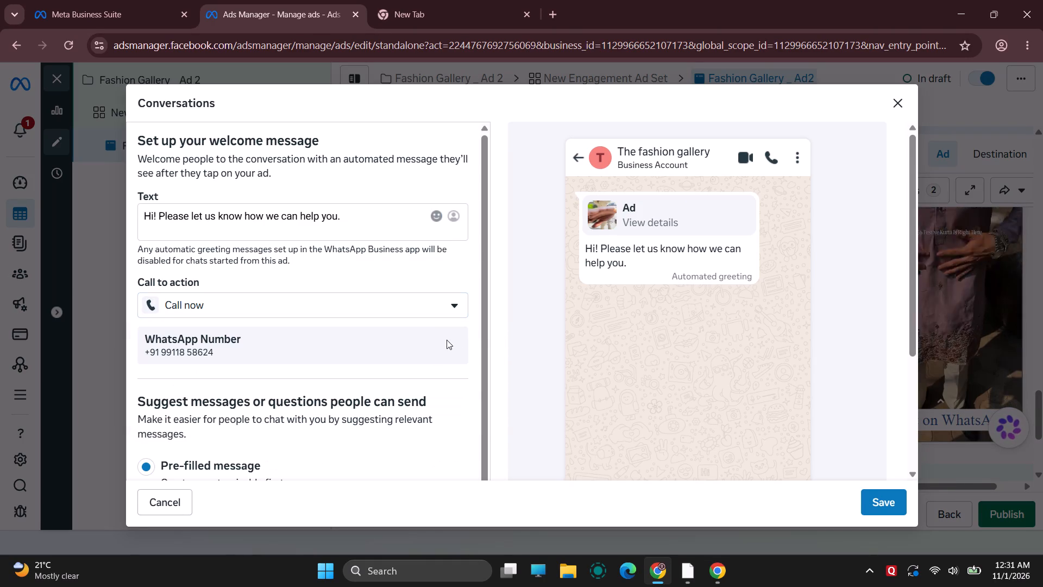
Save the WhatsApp conversation setup with its welcome message and Call now call to action.
left_click(882, 497)
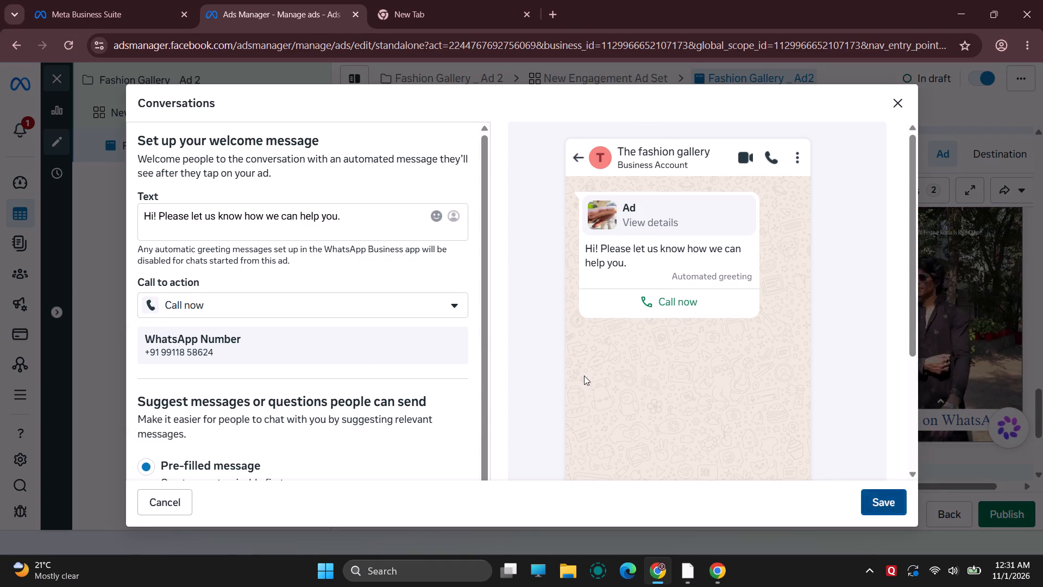
Check the ad's Tracking section and its Stories and Reels previews, playing the Facebook Reels video.
scroll(532, 293, "down", 6)
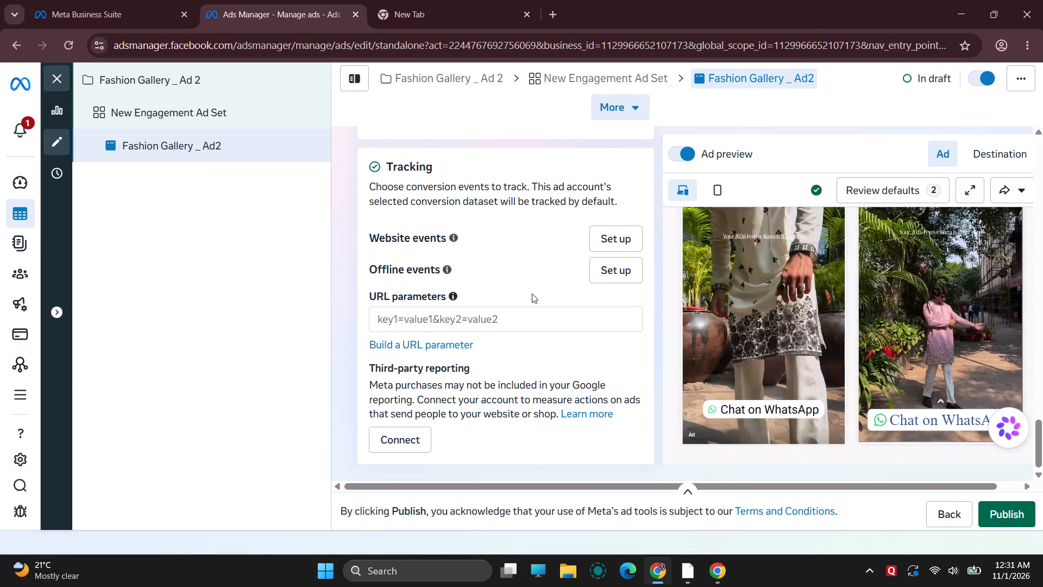
scroll(856, 333, "up", 1)
scroll(856, 333, "down", 2)
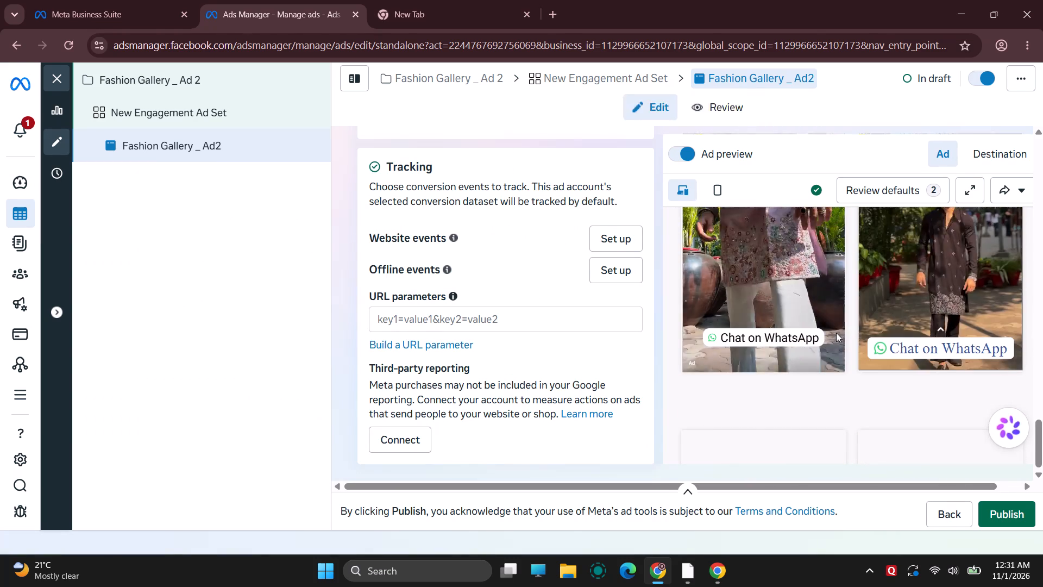
left_click(795, 337)
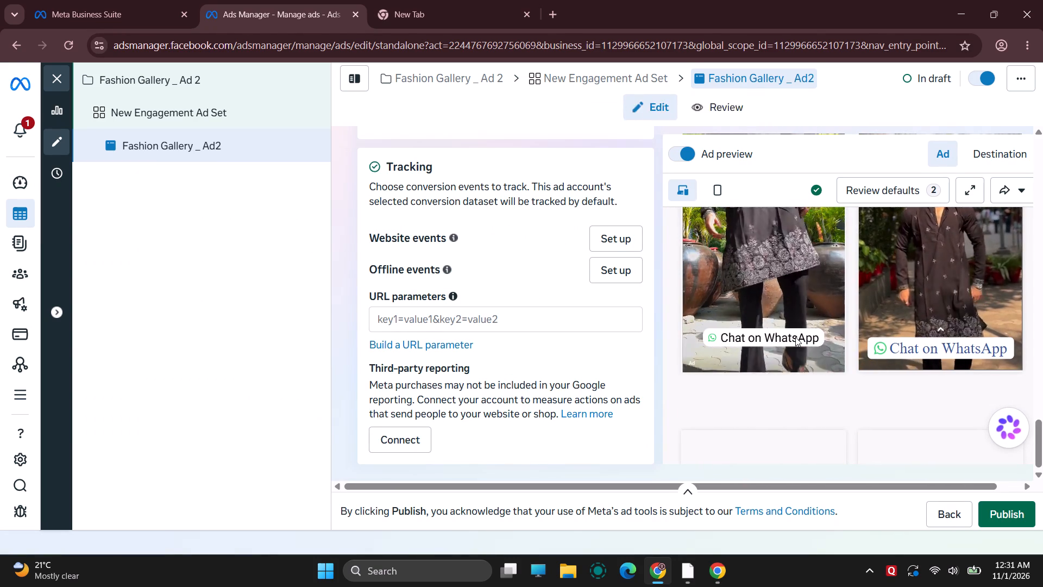
scroll(867, 349, "up", 2)
scroll(867, 349, "down", 8)
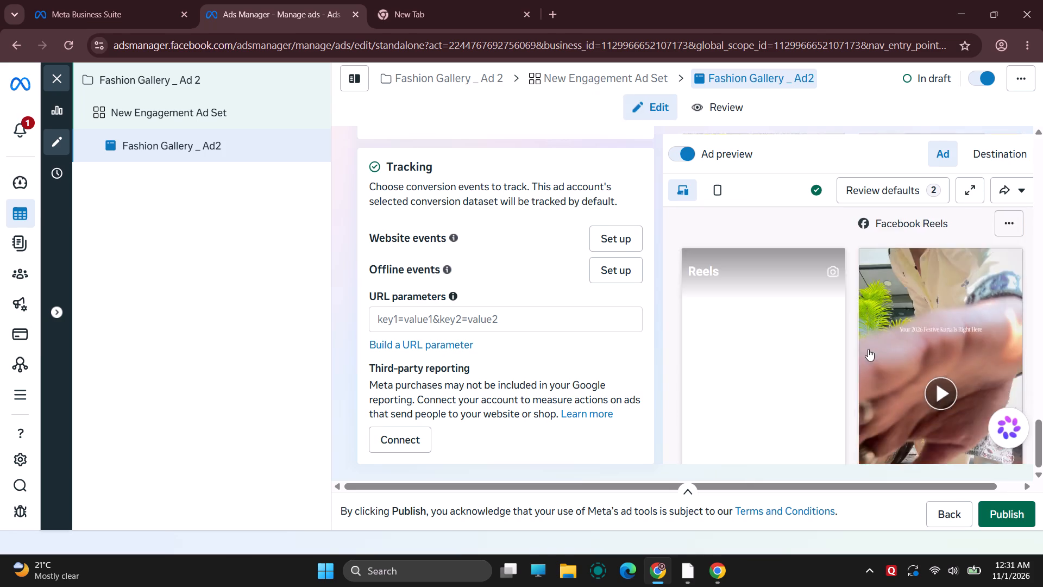
scroll(920, 403, "up", 1)
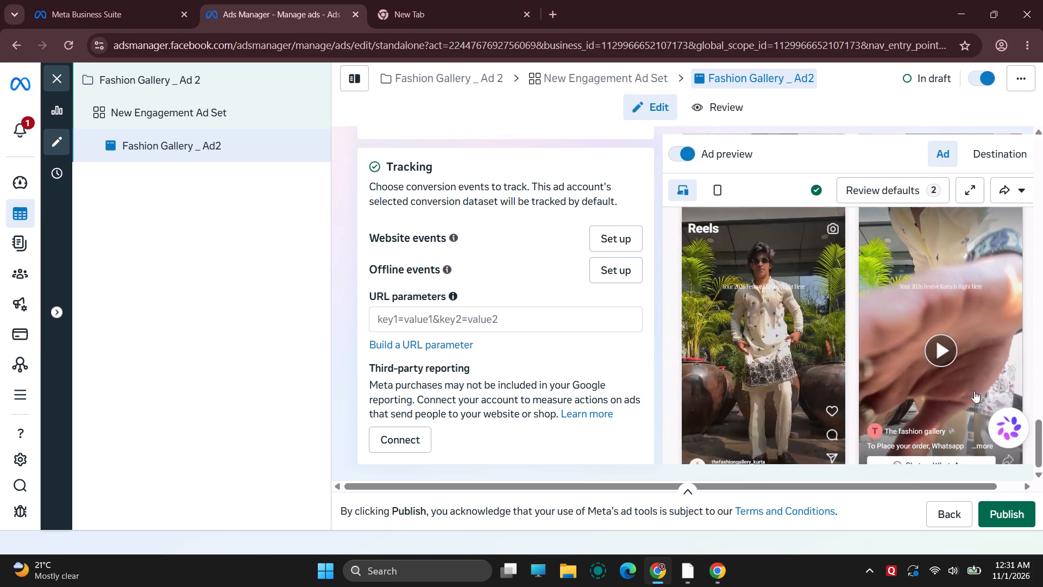
scroll(1034, 353, "down", 2)
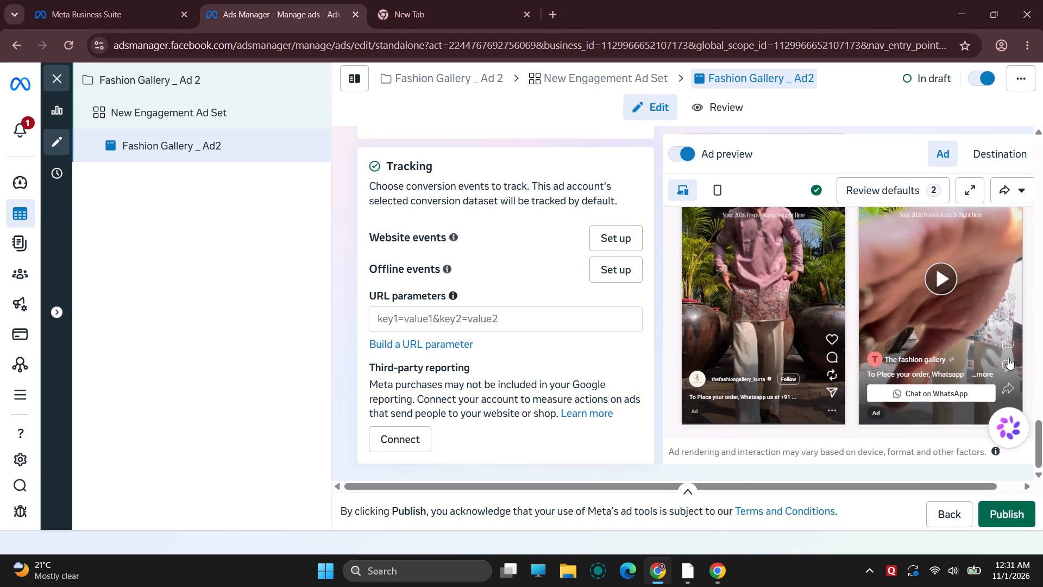
scroll(1008, 358, "up", 2)
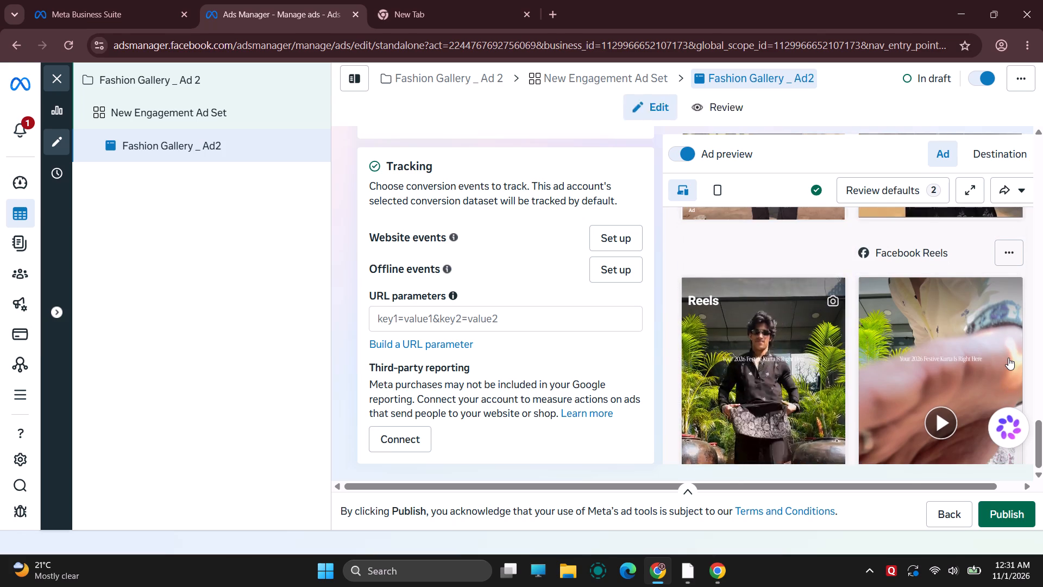
left_click(947, 396)
scroll(975, 378, "down", 1)
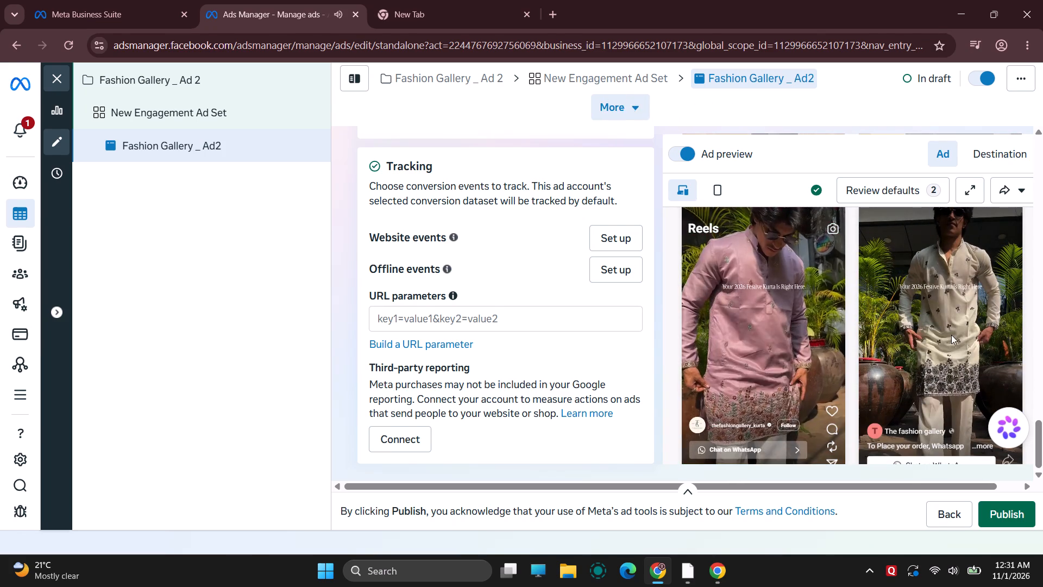
left_click(945, 302)
scroll(968, 332, "up", 12)
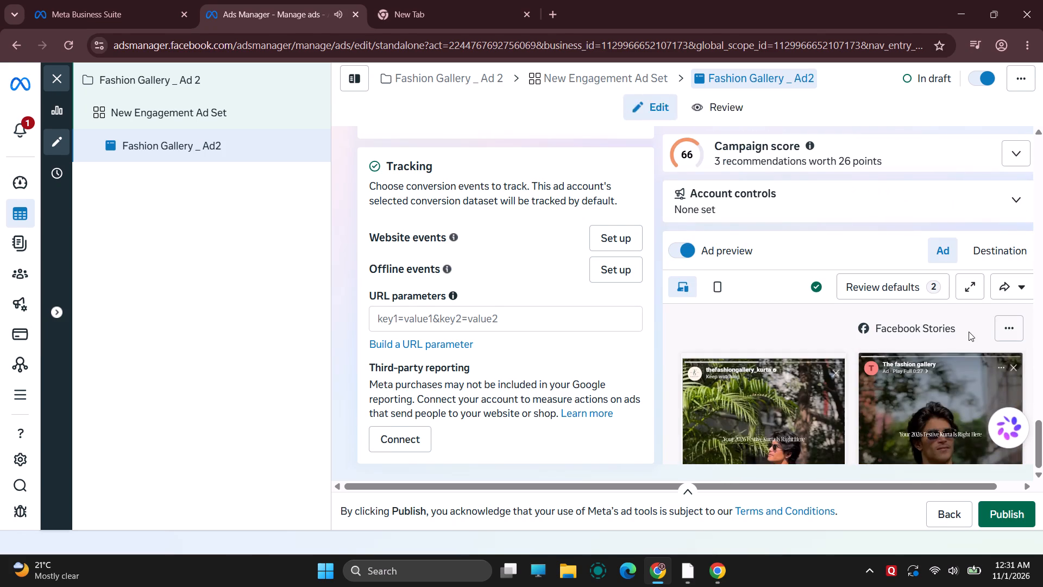
scroll(969, 332, "up", 3)
scroll(969, 332, "down", 11)
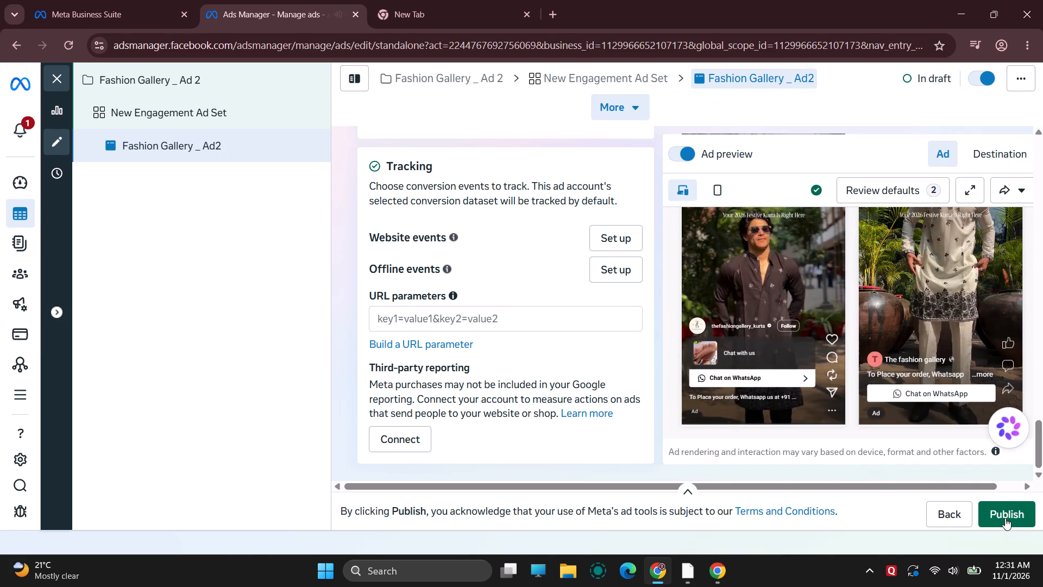
Publish the Fashion Gallery _ Ad2 ad together with its campaign and ad set.
left_click(1005, 518)
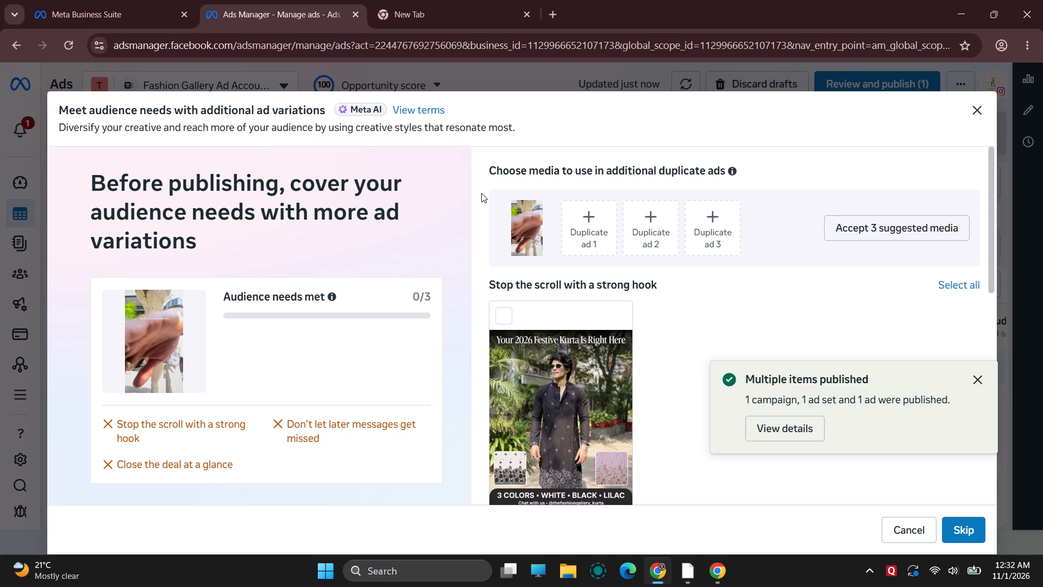
Look through the suggested additional ad variations, skip them and dismiss the publishing notification.
scroll(481, 193, "down", 3)
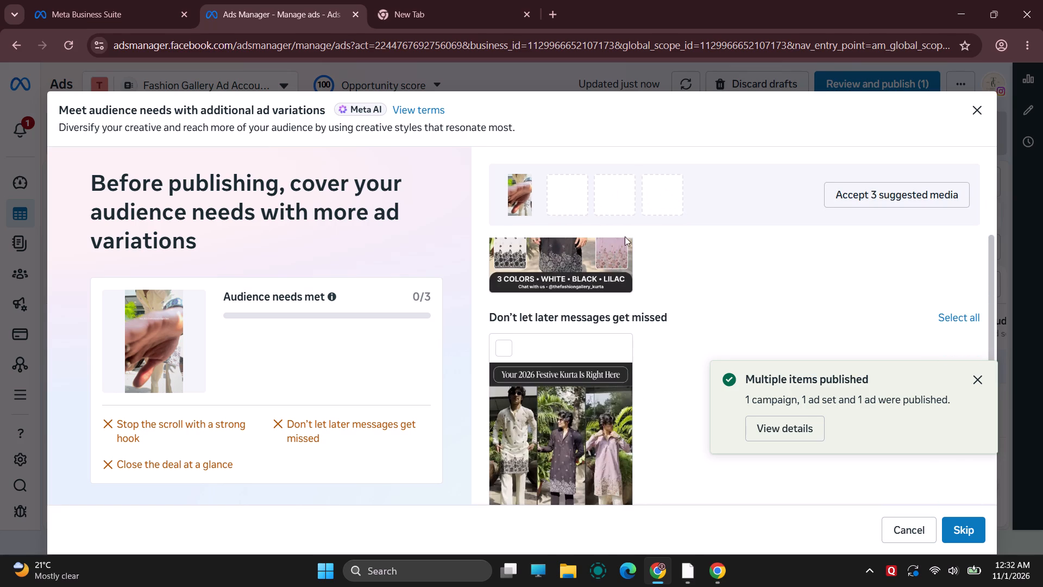
scroll(722, 308, "down", 7)
left_click(971, 529)
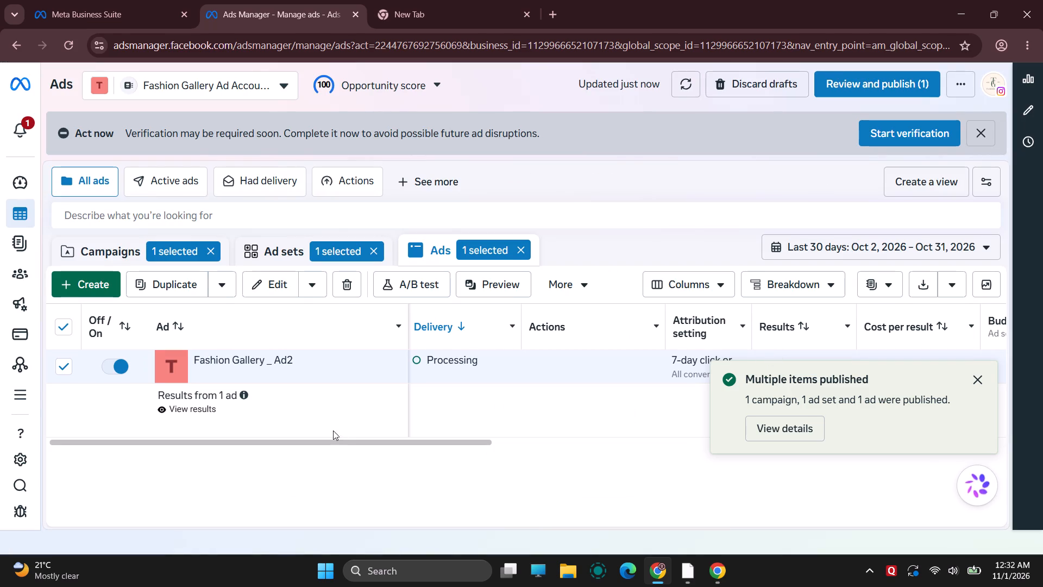
left_click(983, 380)
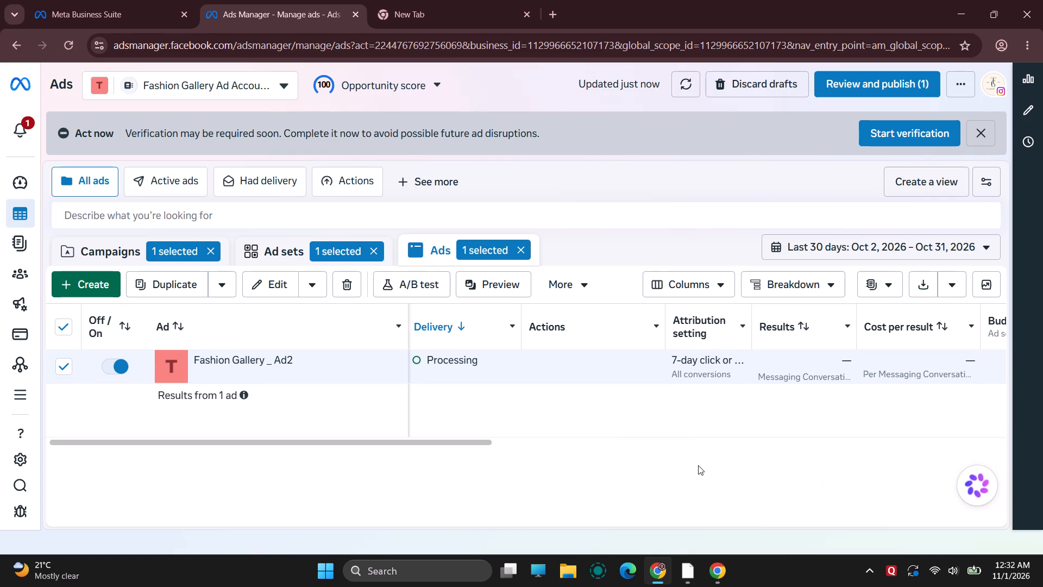
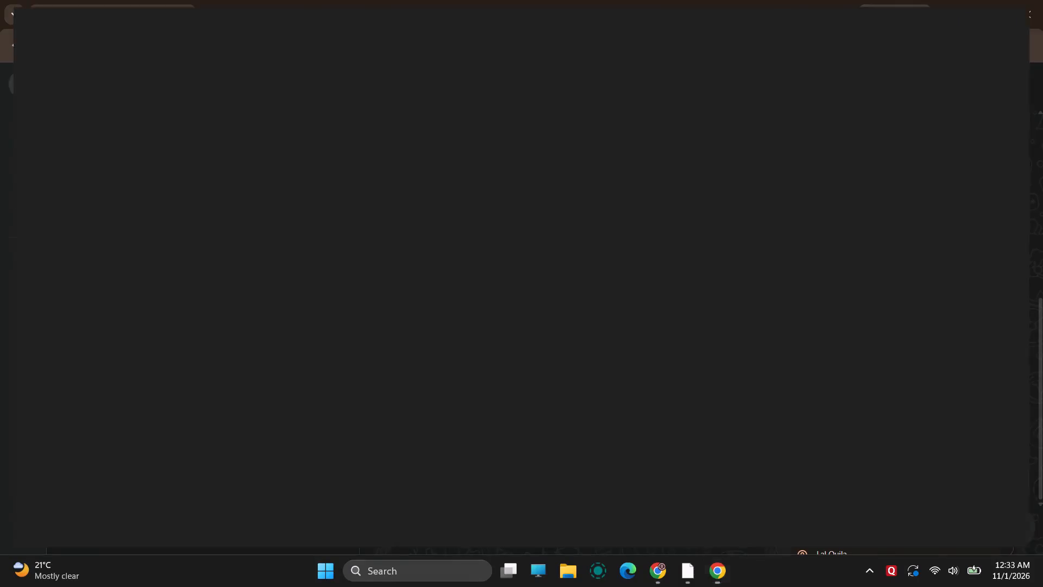
Open YouTube in the new browser window and start uploading a video to the channel.
left_click(277, 44)
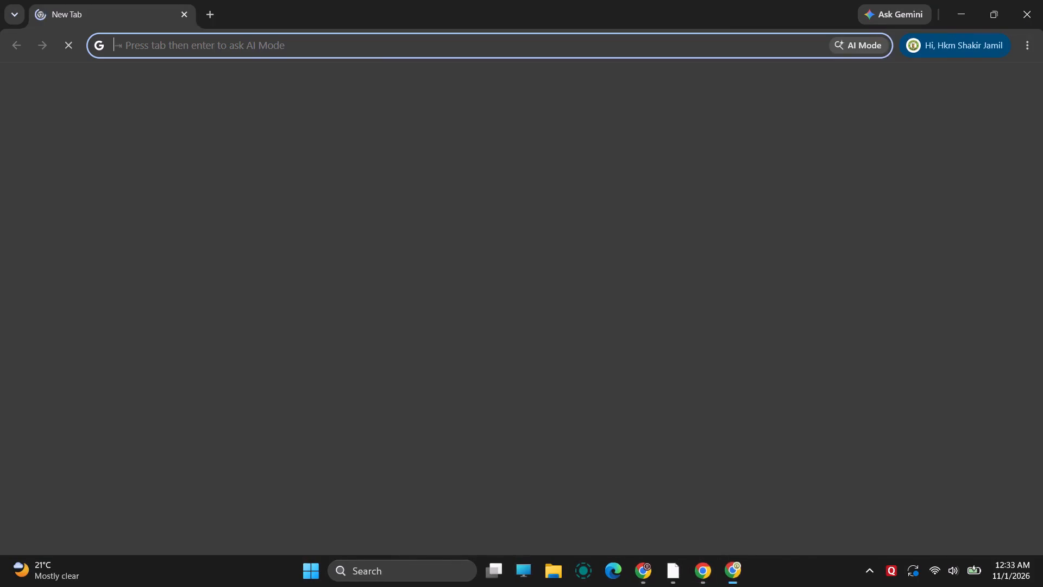
type("yo")
key("Return")
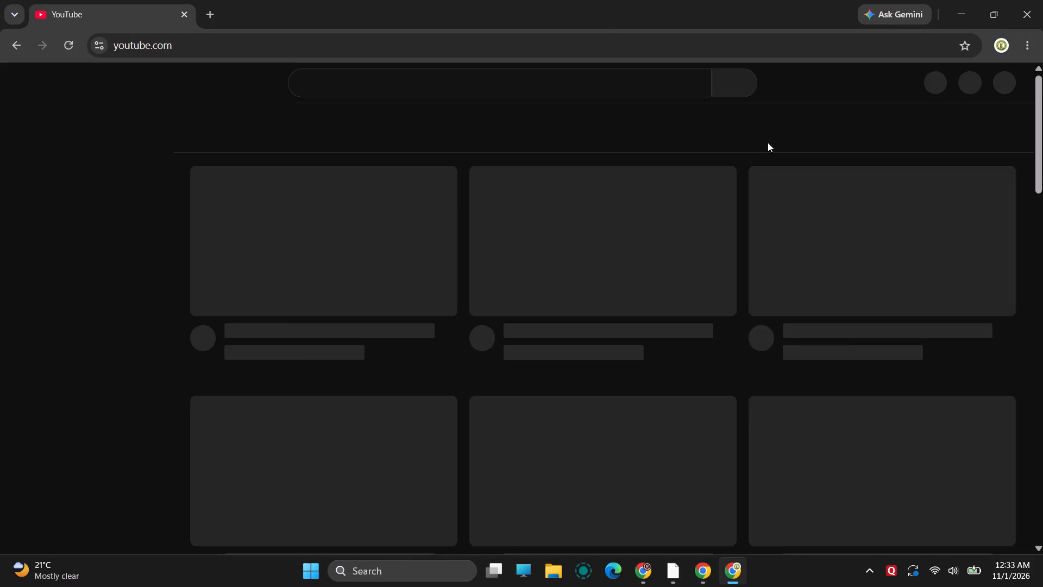
left_click(893, 87)
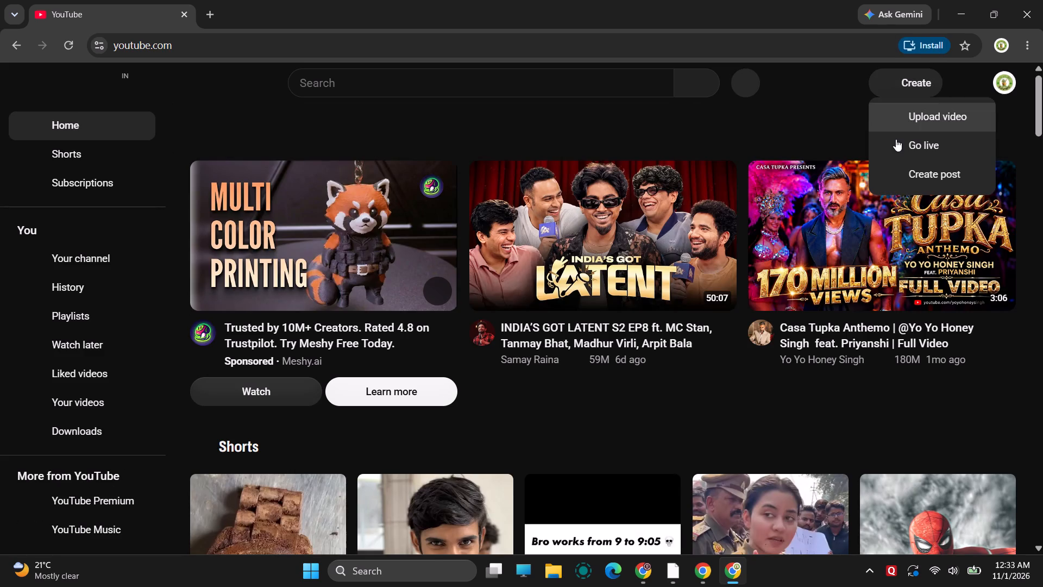
left_click(903, 120)
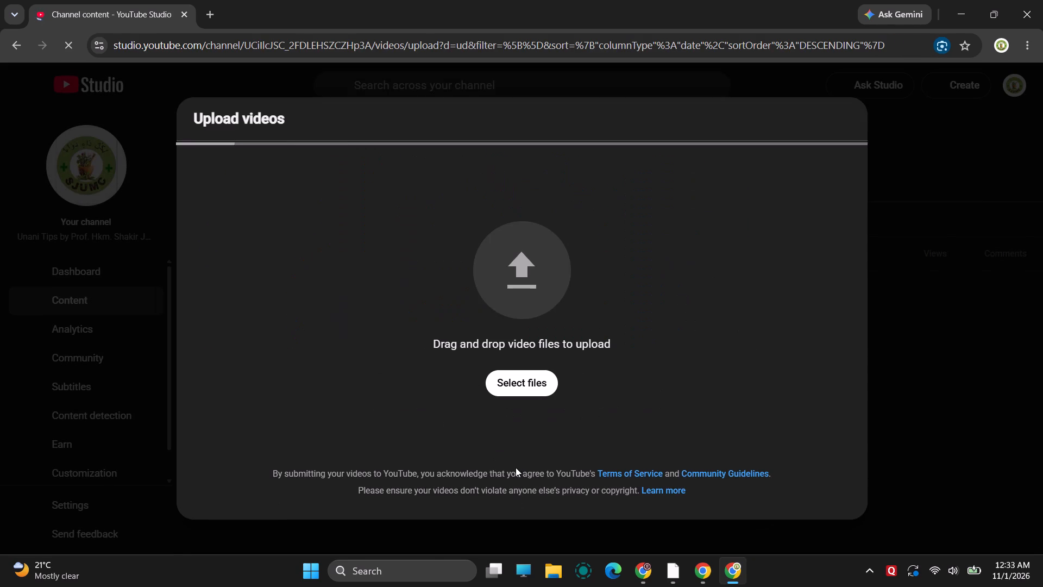
Preview Shakir Sb _ Video 2.mp4 from the Filmora Output folder in VLC media player and choose it for upload.
left_click(517, 461)
left_click(532, 387)
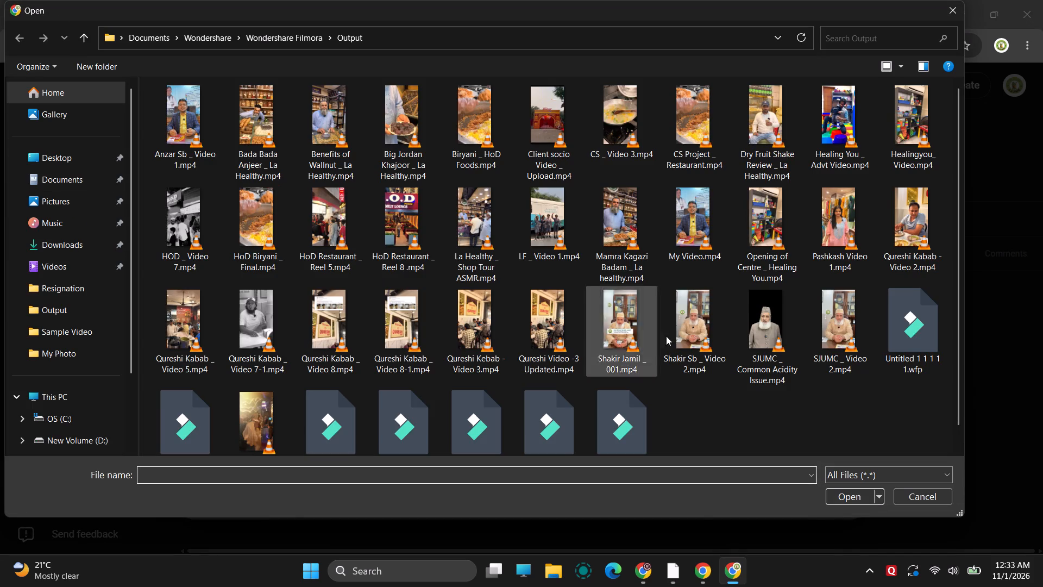
right_click(710, 340)
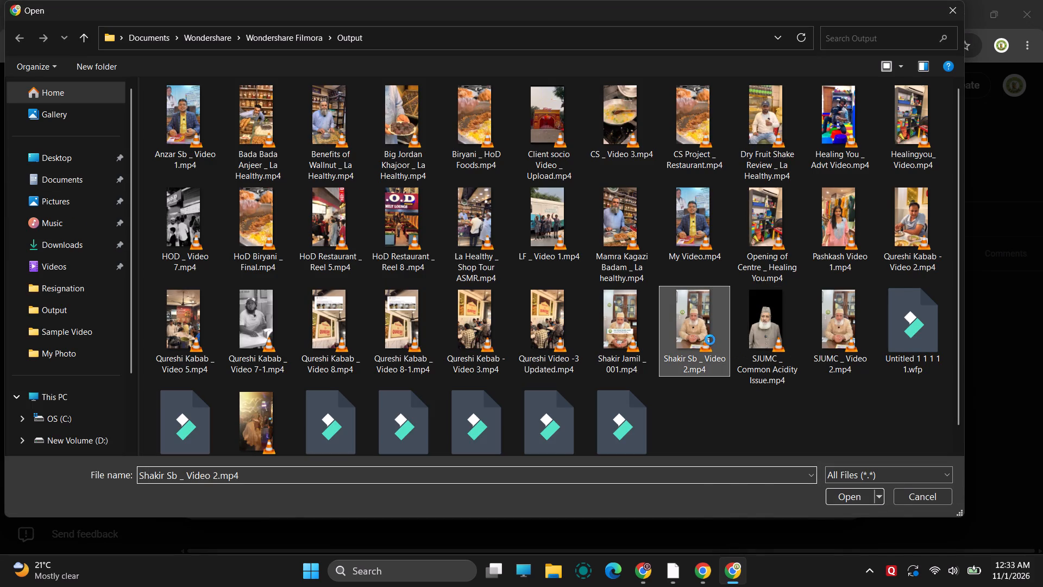
left_click(763, 240)
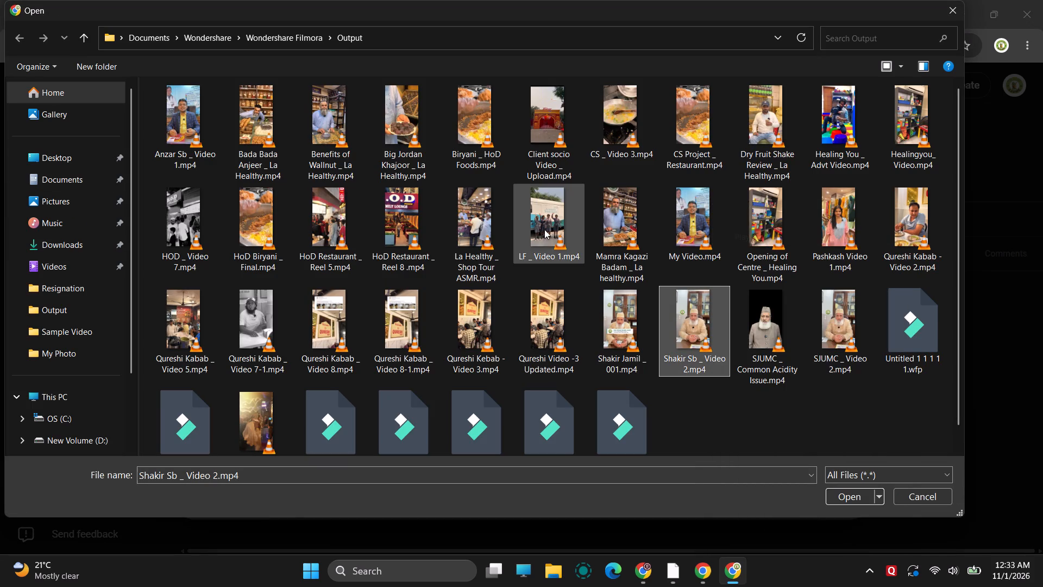
left_click(1042, 0)
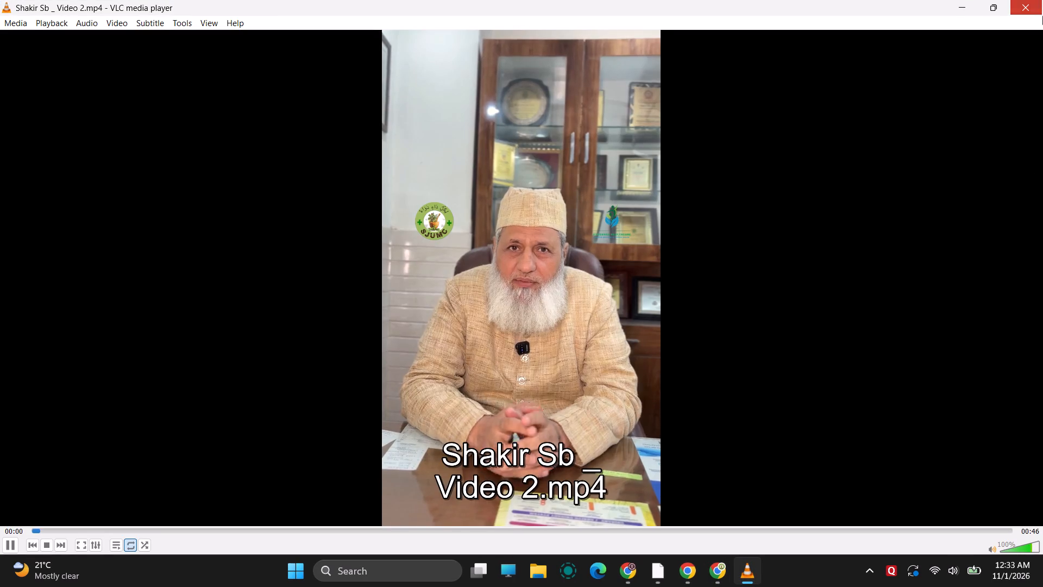
double_click(683, 336)
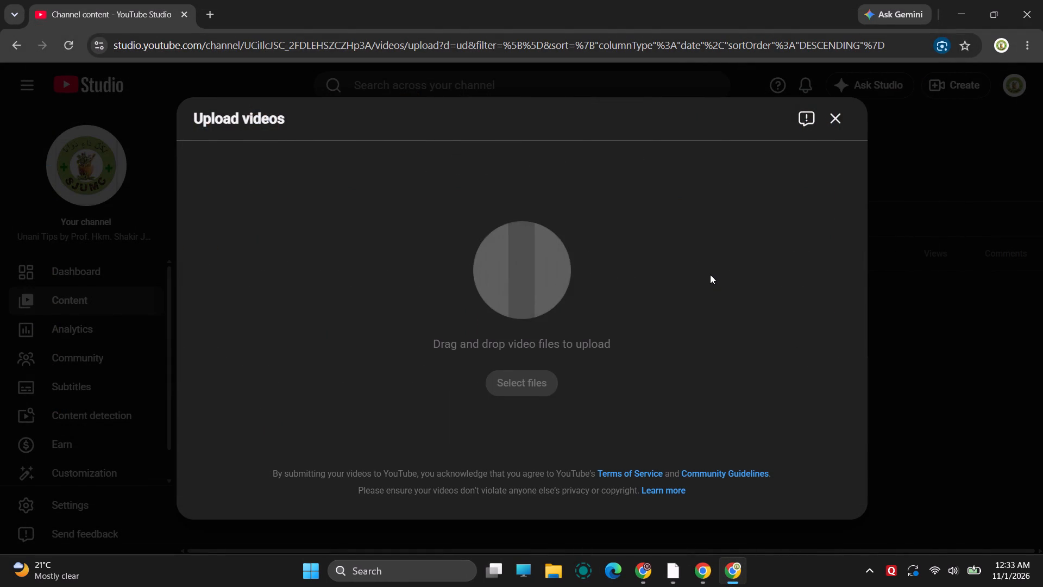
Replace the video title with "What to do and what not to do in Winter Series - Video 2".
left_click(333, 271)
left_click_drag(361, 272, 95, 271)
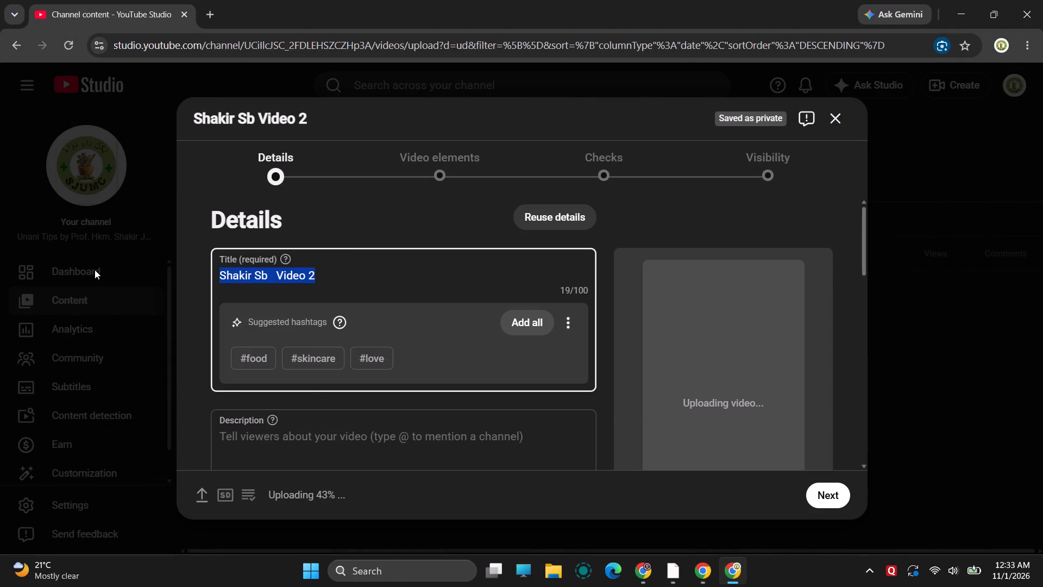
key("BackSpace")
type("What t")
key("space")
key("BackSpace")
type("o do and what not to do")
key("space")
type("- Win")
key("BackSpace")
key("BackSpace")
key("BackSpace")
key("BackSpace")
key("BackSpace")
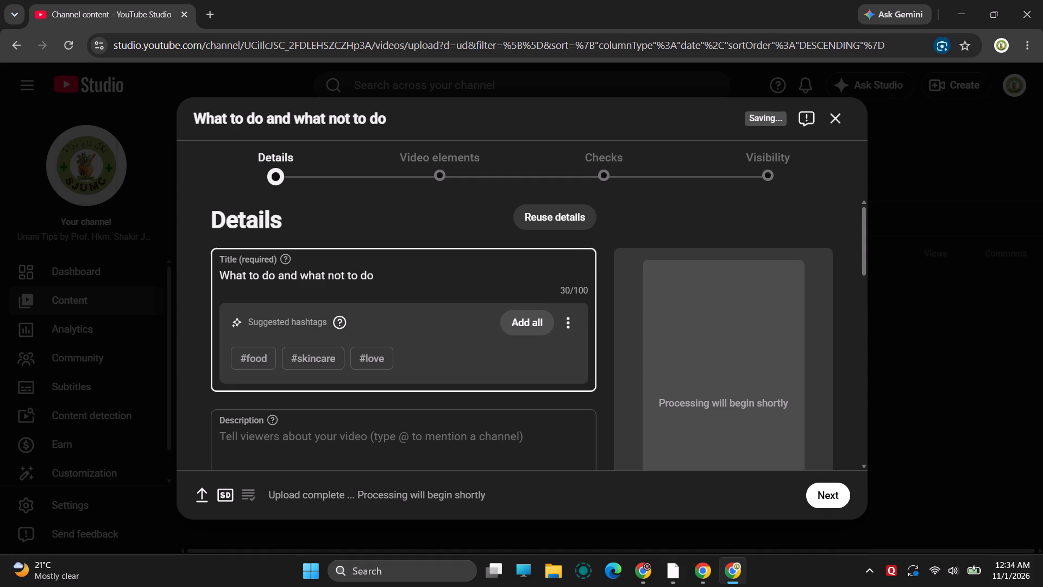
type("in Winer")
key("BackSpace")
key("BackSpace")
type("ter - Series")
key("space")
key("BackSpace")
key("BackSpace")
key("BackSpace")
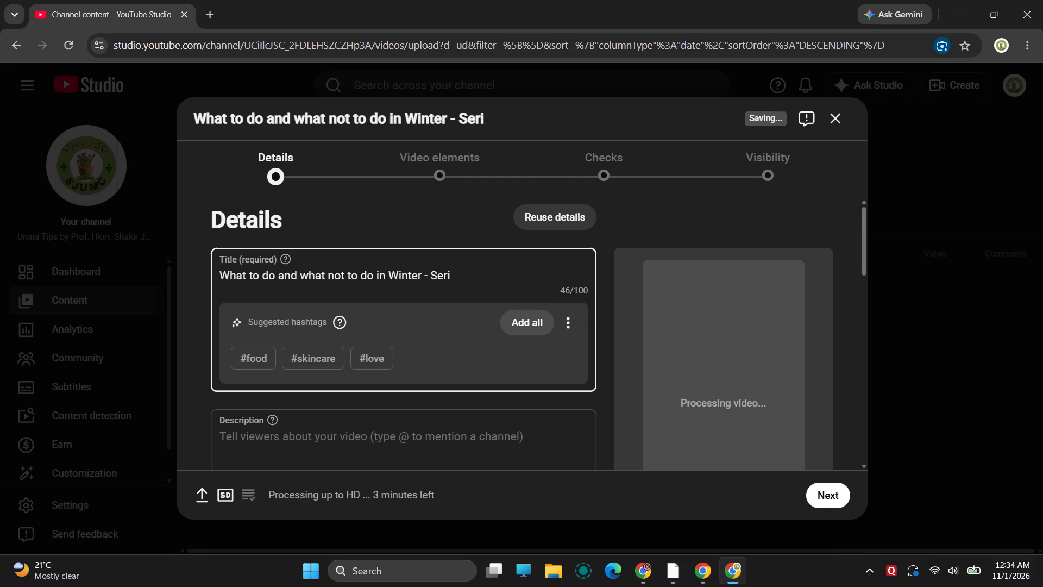
key("BackSpace")
key("BackSpace")
key("r")
key("BackSpace")
key("BackSpace")
key("BackSpace")
key("BackSpace")
key("BackSpace")
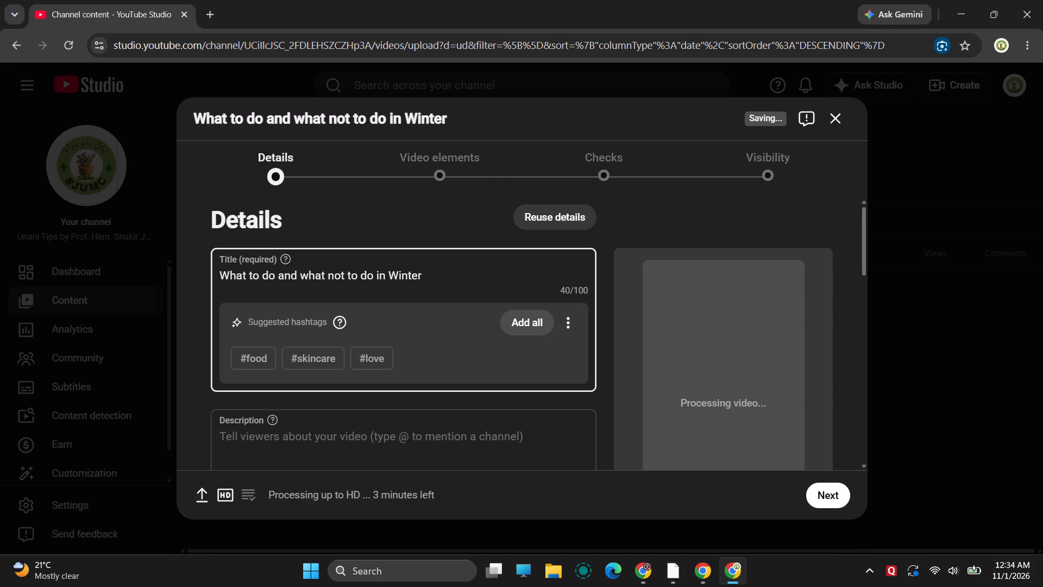
type("Sere")
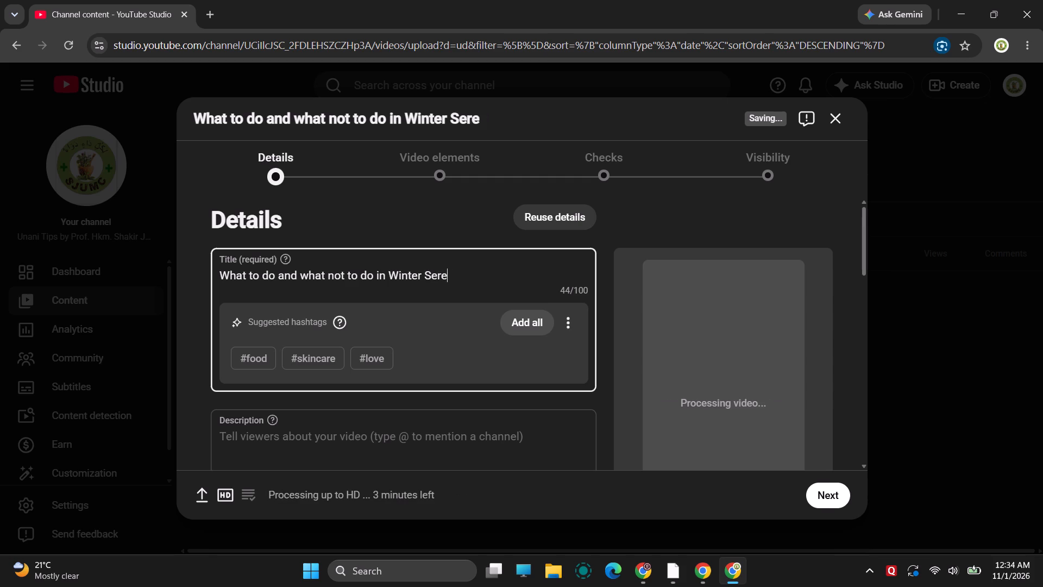
key("BackSpace")
type("ies - Video 2")
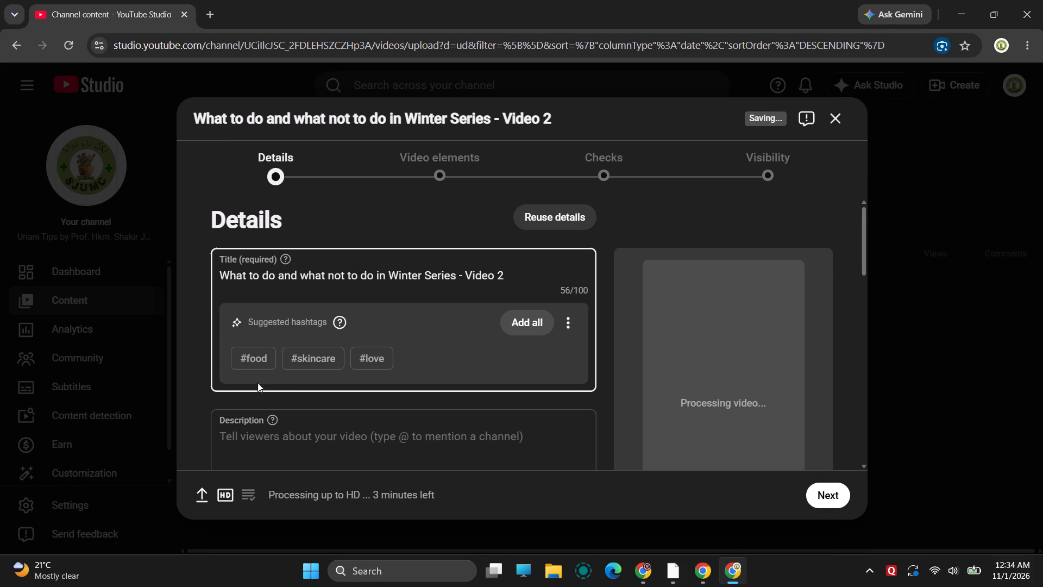
Mark the video as not made for kids in the audience setting of its details.
scroll(324, 398, "down", 2)
left_click(347, 322)
scroll(526, 359, "down", 3)
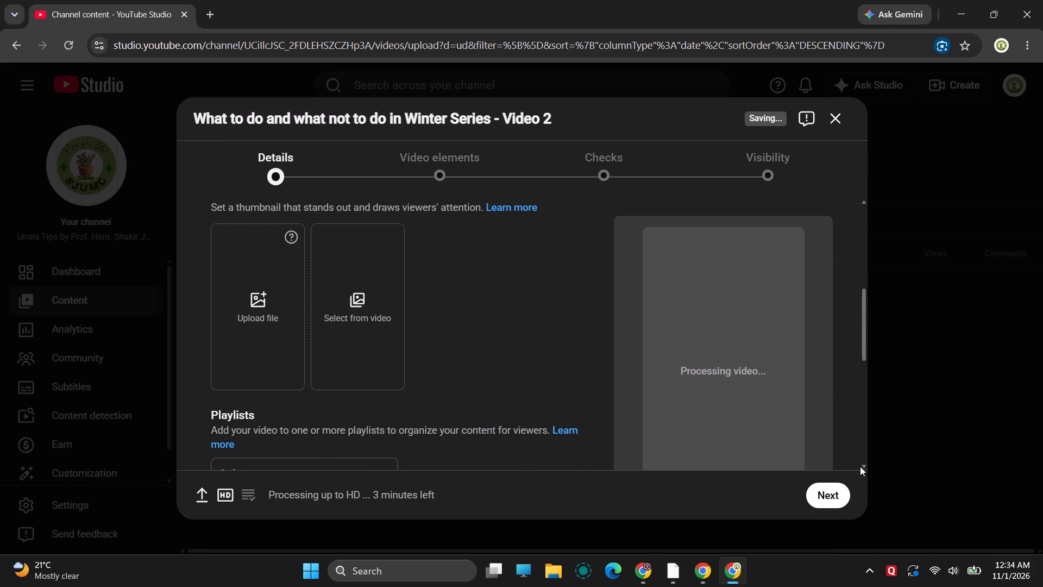
left_click(828, 495)
left_click(300, 362)
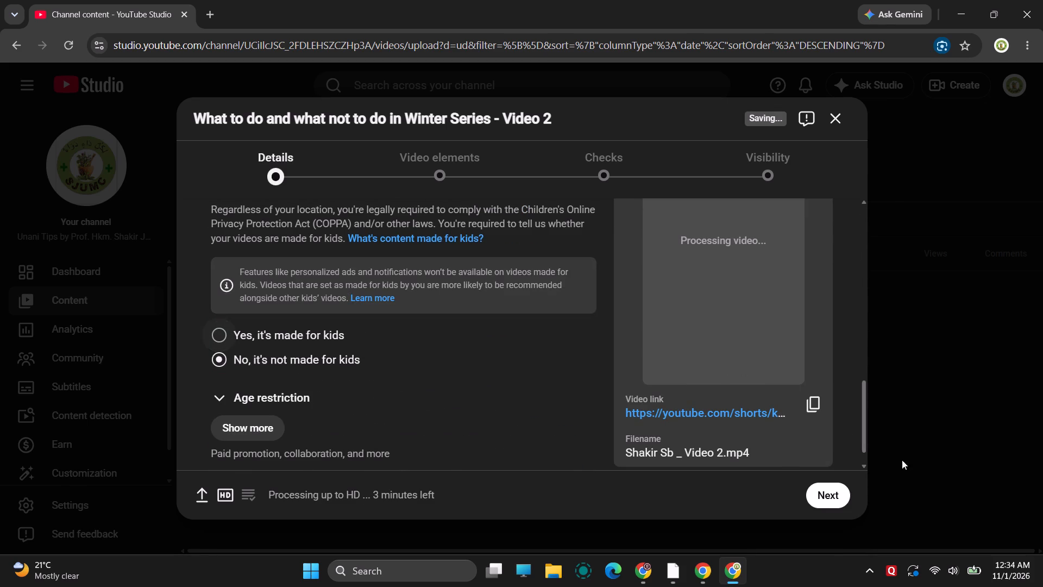
Proceed past the video elements and checks stages, set the visibility to Public and publish the video.
left_click(835, 499)
left_click(835, 499)
left_click(835, 499)
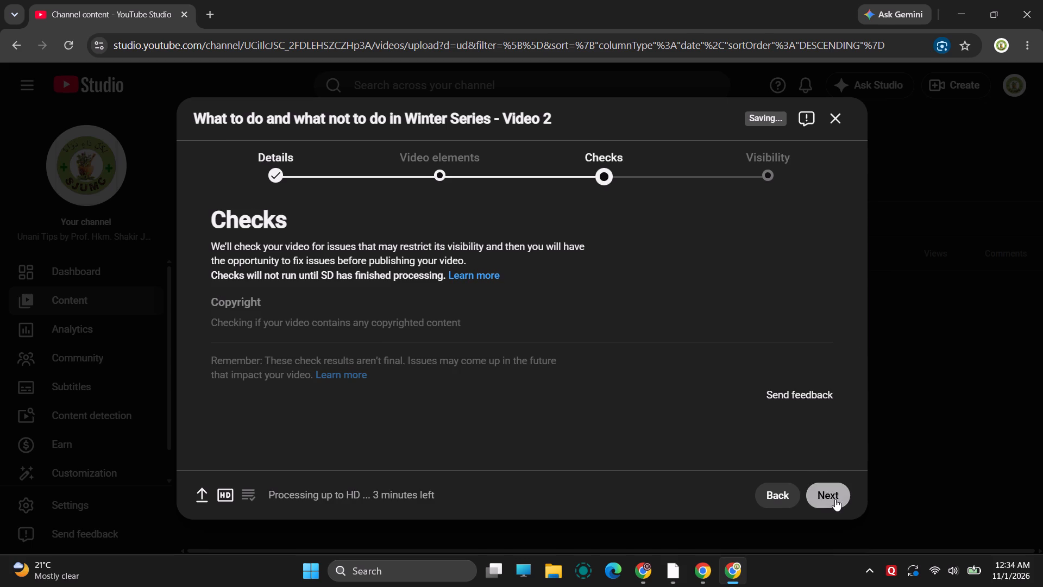
left_click(257, 403)
scroll(689, 163, "down", 4)
scroll(768, 403, "down", 6)
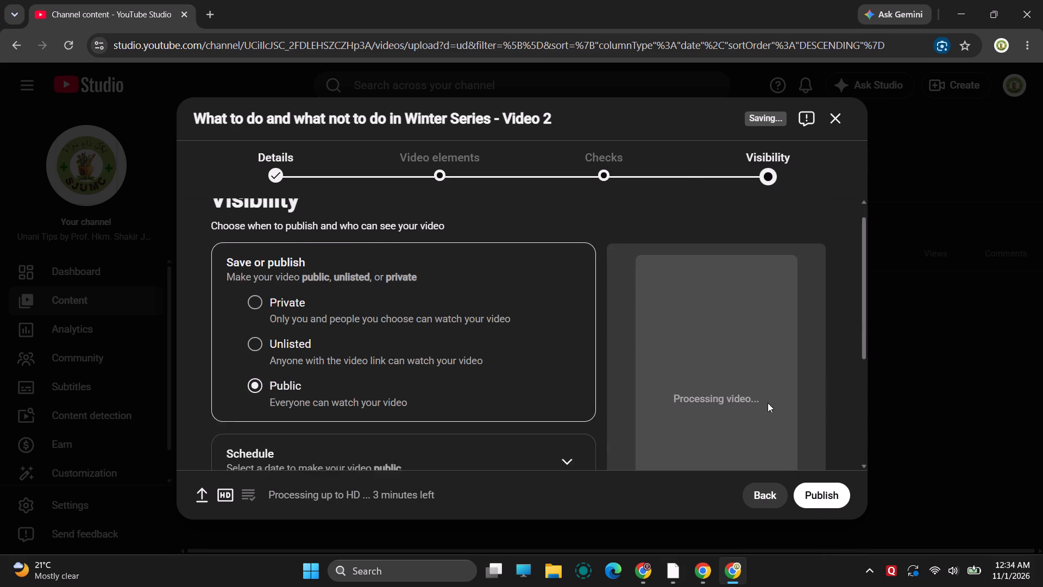
left_click(819, 499)
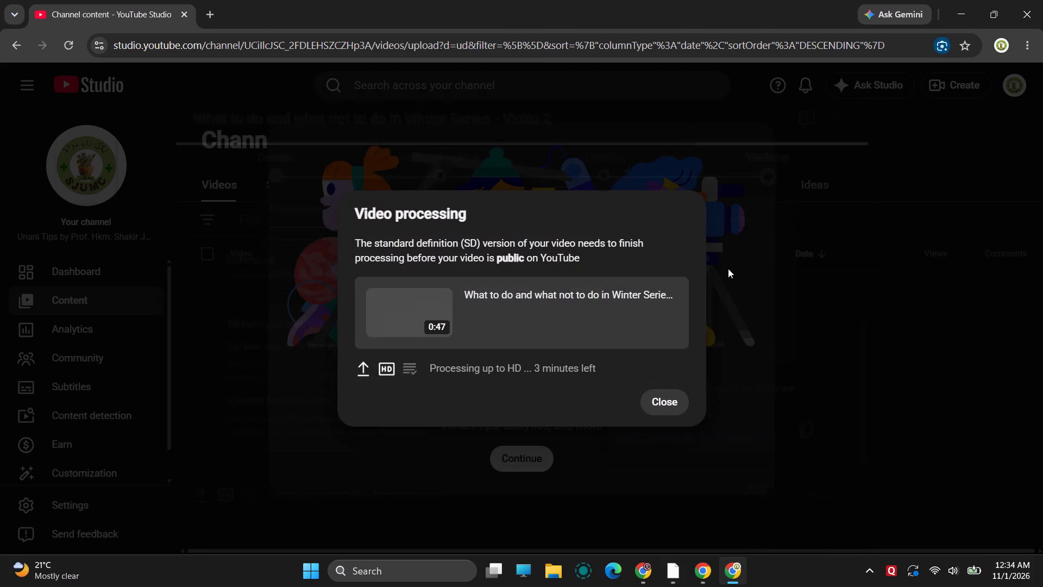
Dismiss the video processing notice and the YouTube Studio welcome message, and show the channel's Shorts.
left_click(662, 397)
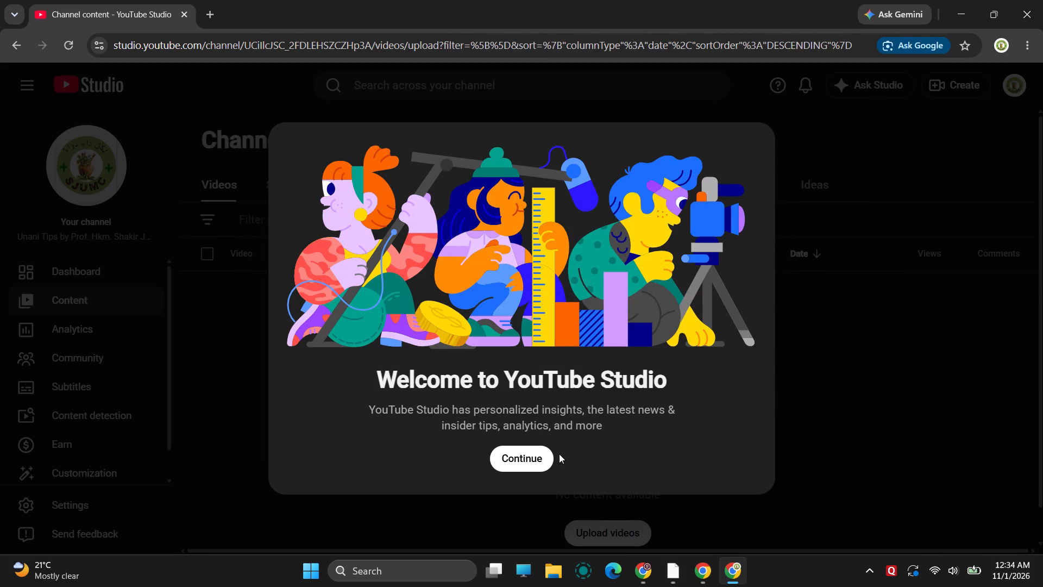
left_click(546, 457)
left_click_drag(293, 180, 299, 183)
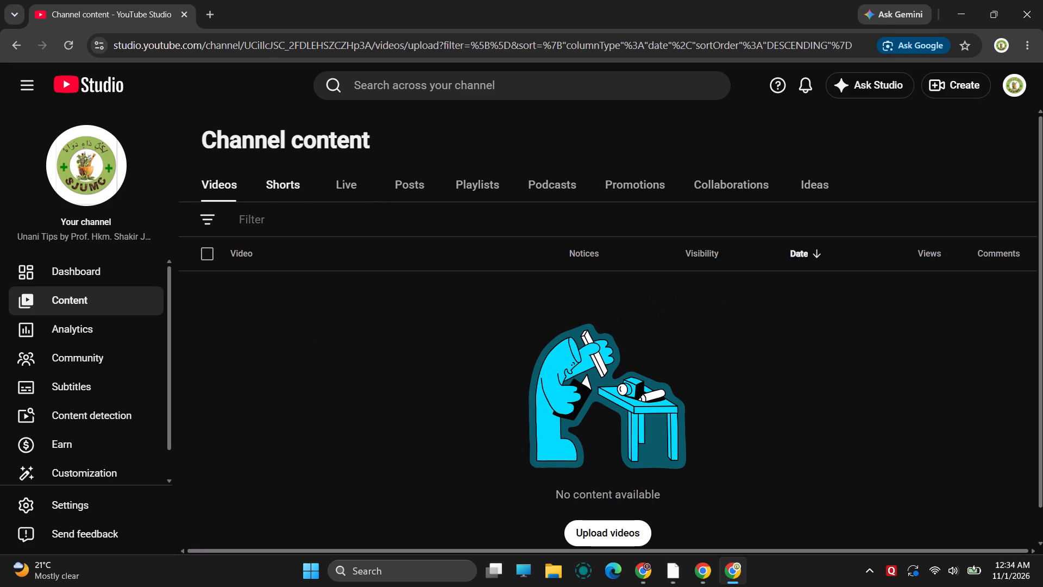
left_click(265, 186)
left_click(274, 188)
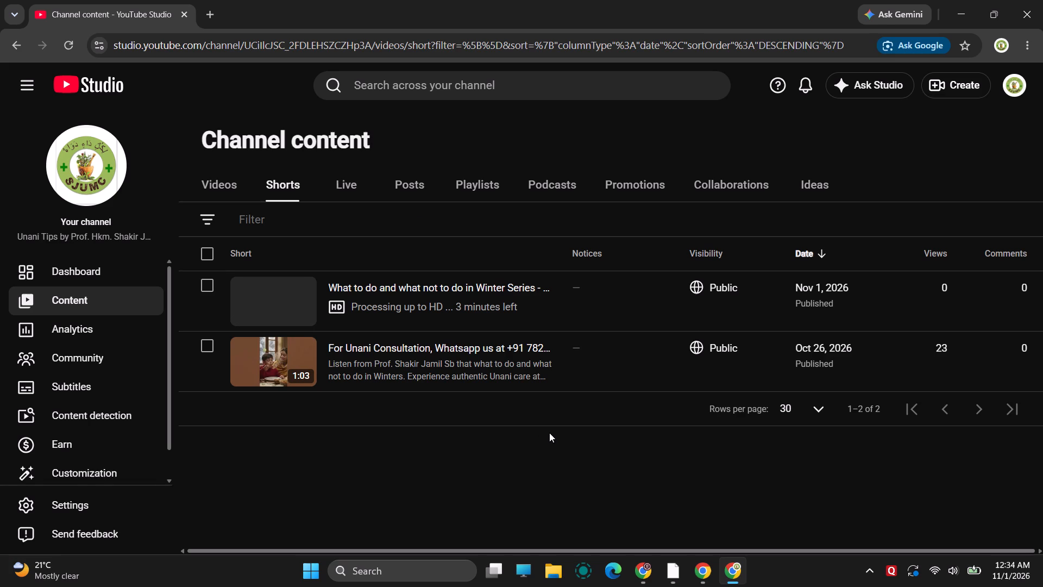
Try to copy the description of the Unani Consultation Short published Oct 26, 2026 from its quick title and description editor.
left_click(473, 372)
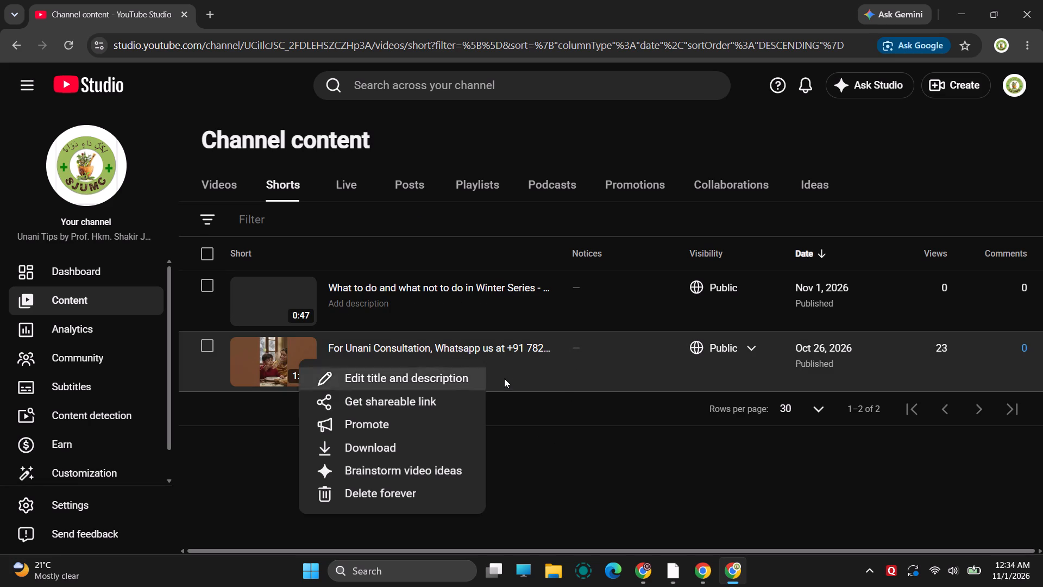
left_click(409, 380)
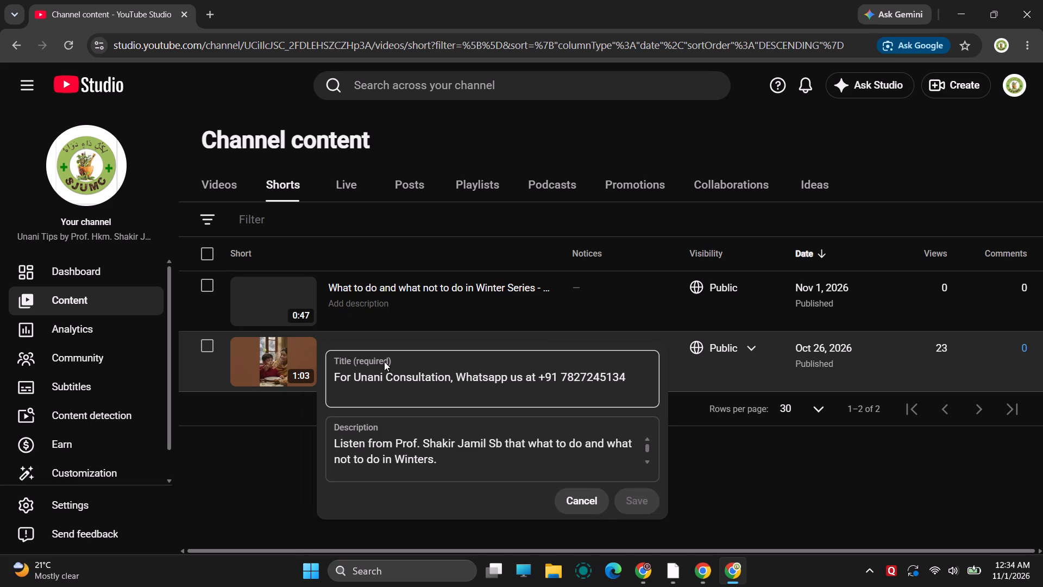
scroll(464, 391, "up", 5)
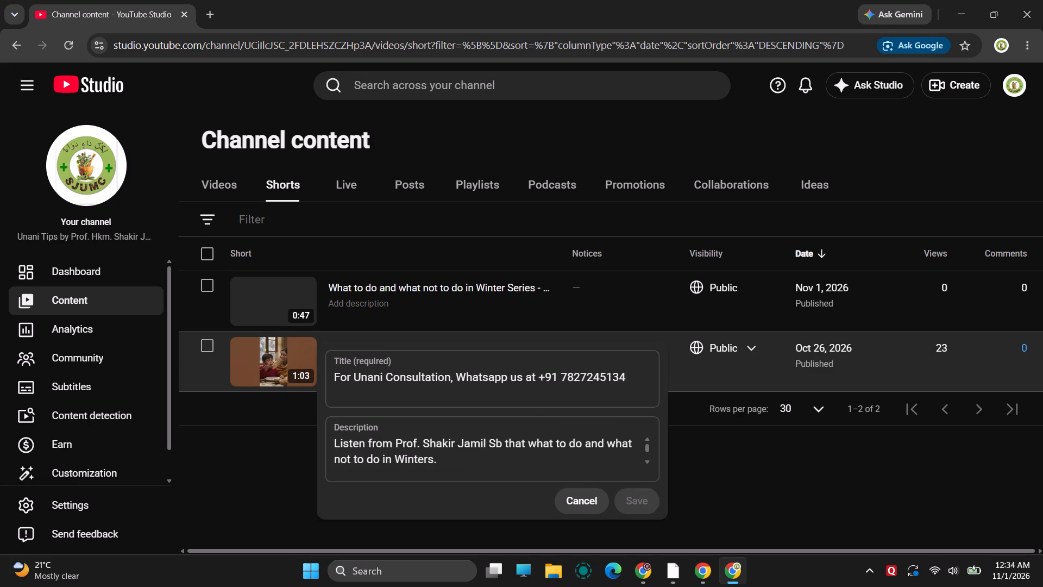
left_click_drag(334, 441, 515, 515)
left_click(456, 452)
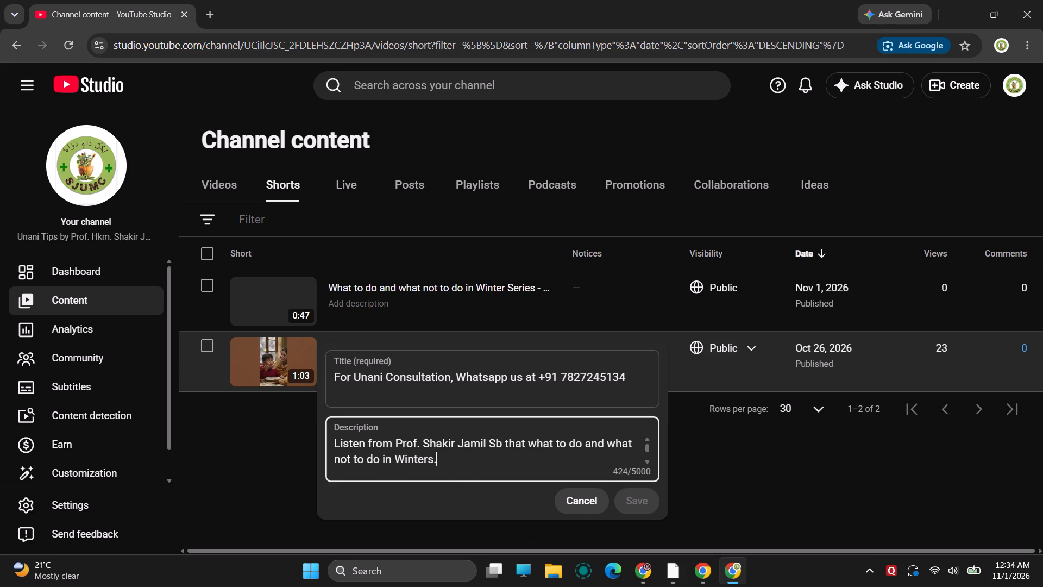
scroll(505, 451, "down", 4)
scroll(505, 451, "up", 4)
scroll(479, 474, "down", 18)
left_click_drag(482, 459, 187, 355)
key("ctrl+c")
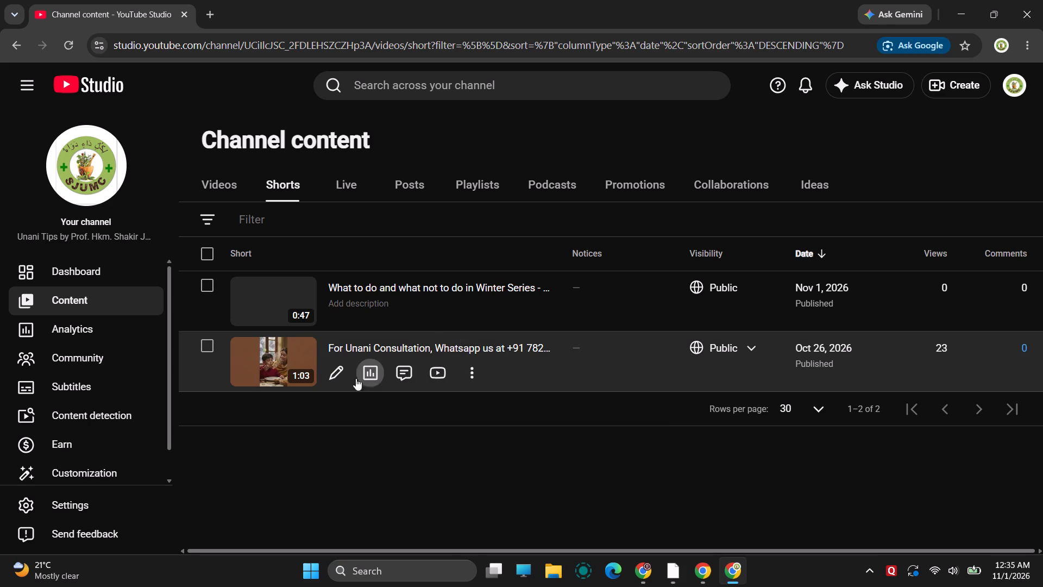
Open the full video details page of the Unani Consultation Short published Oct 26, 2026.
left_click(336, 373)
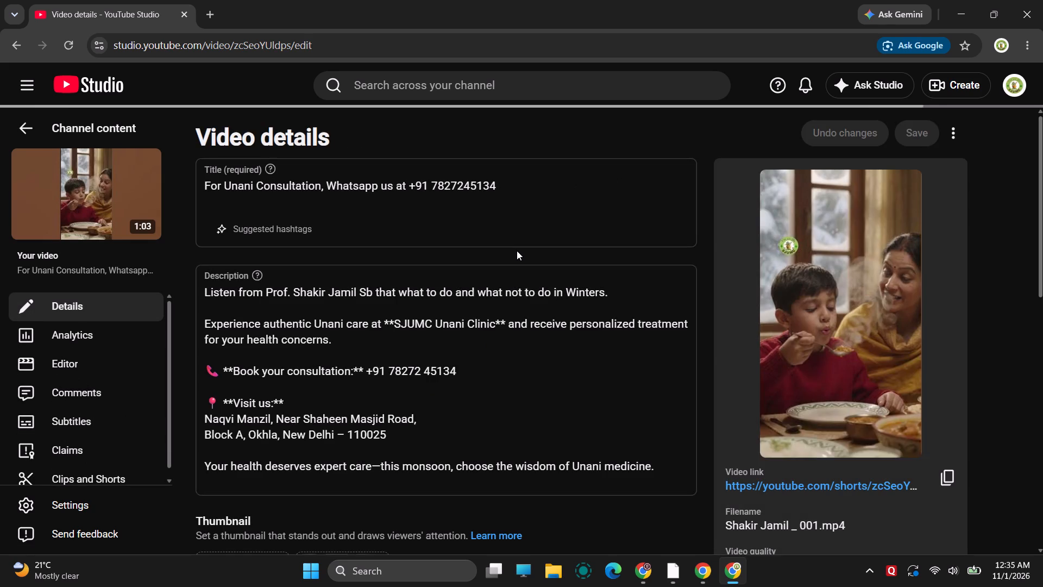
Copy the full description text of the earlier Unani Consultation short.
scroll(473, 417, "down", 4)
scroll(468, 413, "up", 3)
left_click_drag(657, 395, 234, 295)
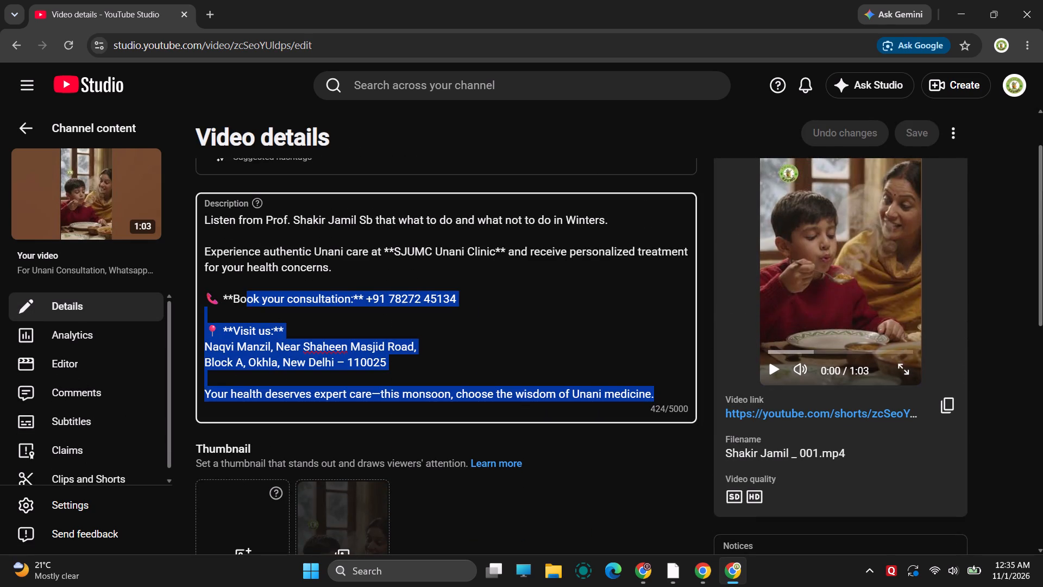
left_click_drag(234, 295, 171, 218)
key("ctrl+c")
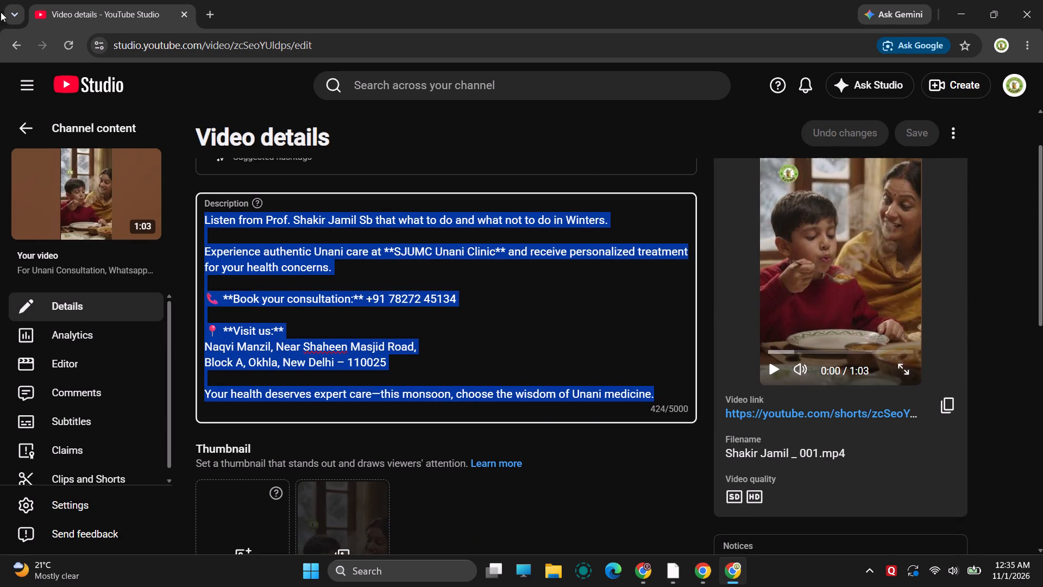
Return to the channel's Shorts list and open the details of the Winter Series - Video 2 short.
left_click(12, 42)
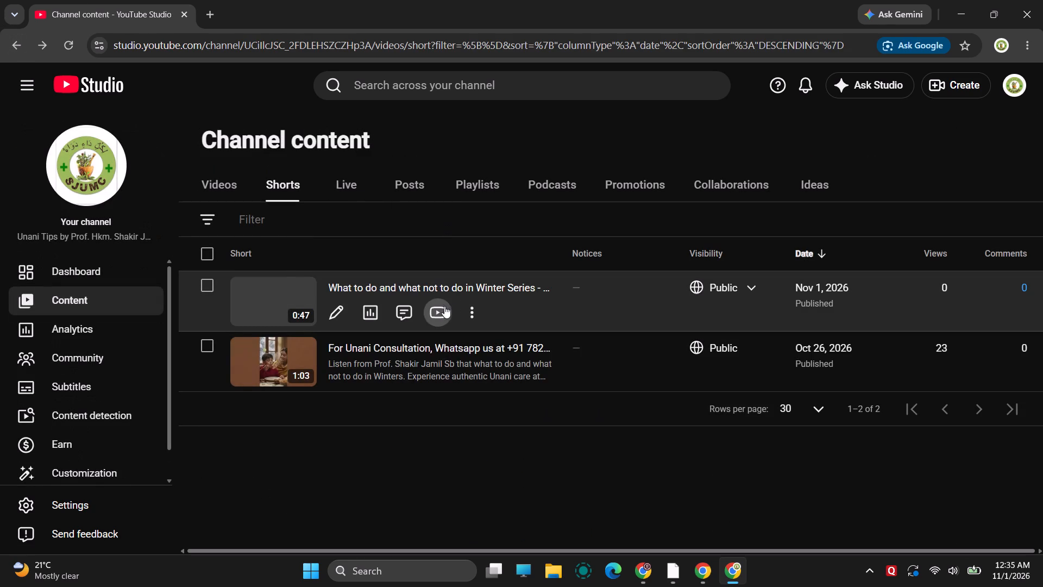
left_click(341, 315)
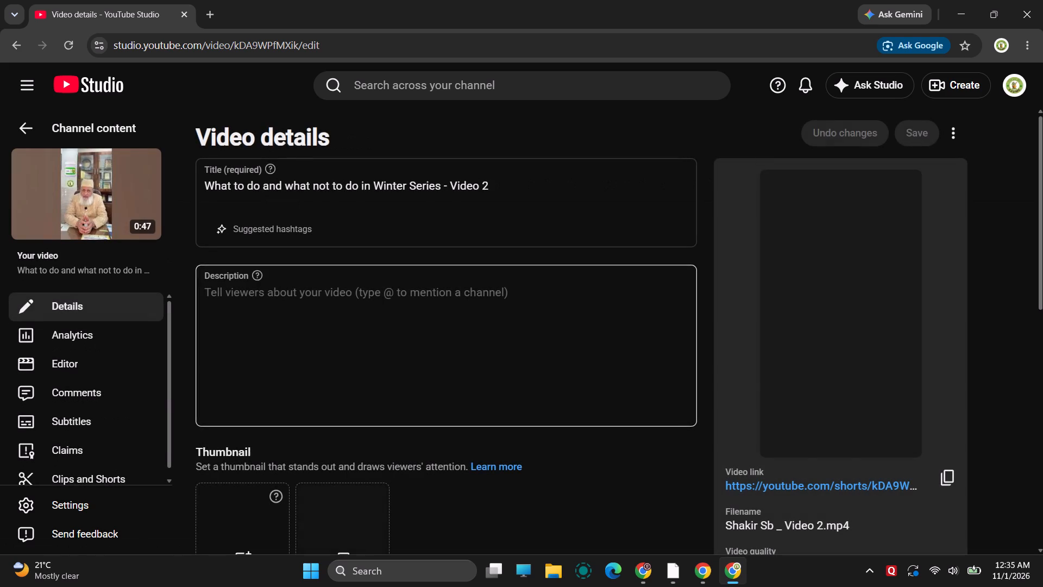
Fill the Winter Series - Video 2 short's empty description with the copied consultation text.
left_click(377, 340)
key("ctrl+v")
Replace the video title with the "Book your consultation" line, including its phone number, copied from the description, and save the changes.
left_click_drag(521, 184, 45, 170)
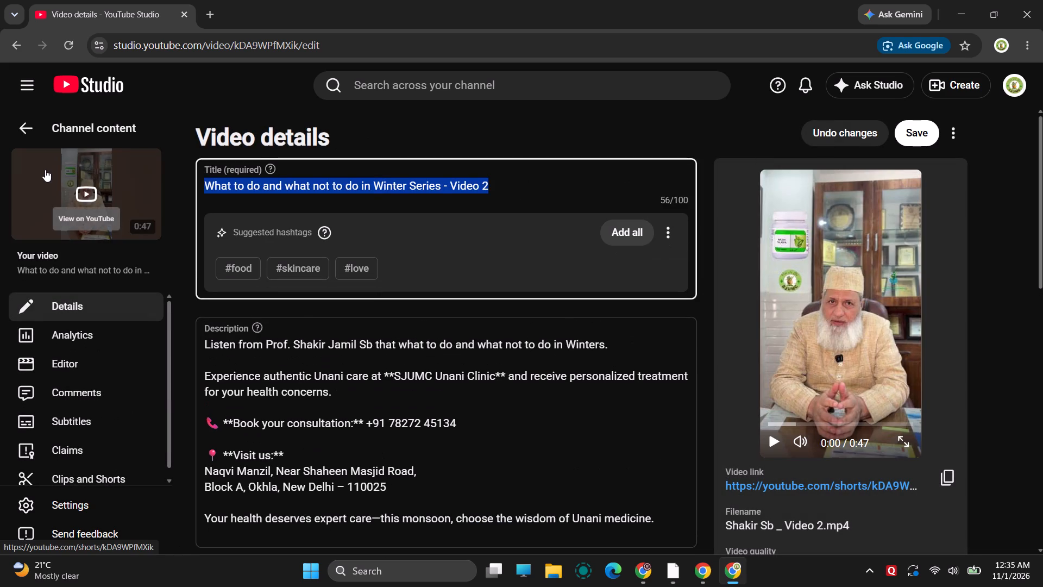
key("BackSpace")
left_click(472, 413)
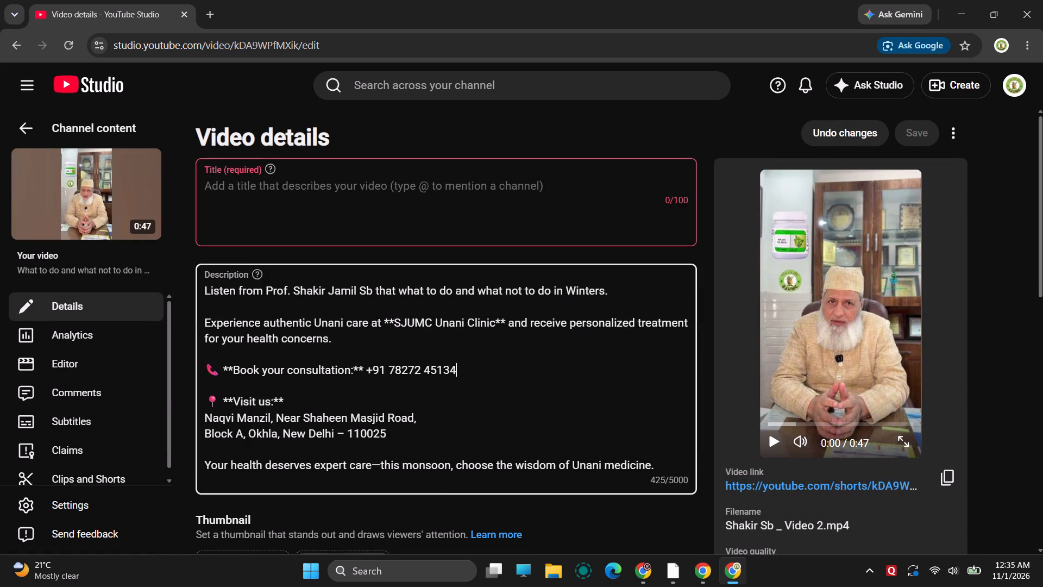
left_click_drag(463, 371, 148, 374)
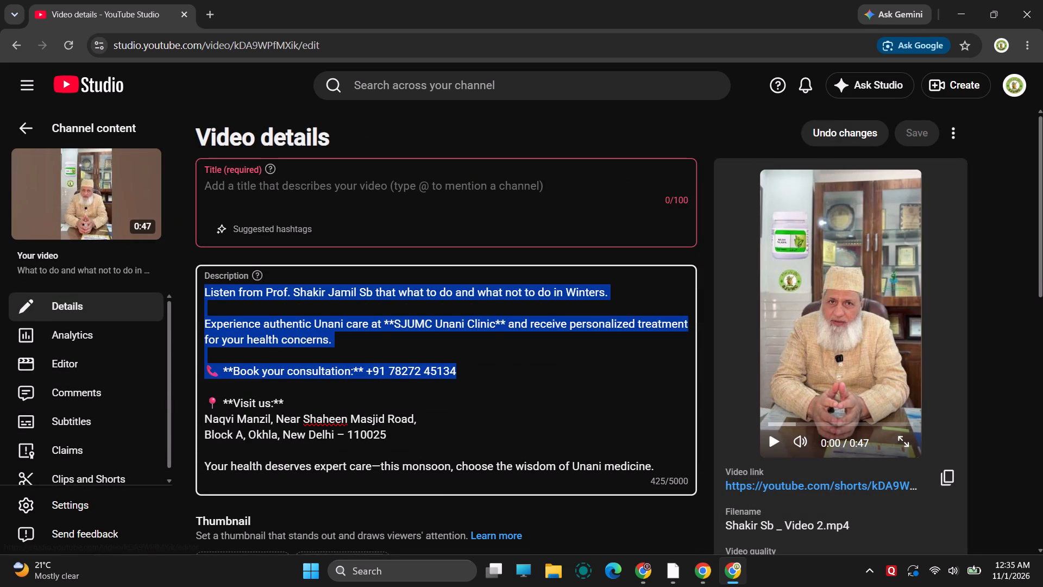
left_click(448, 374)
left_click_drag(473, 367, 203, 371)
left_click(468, 373)
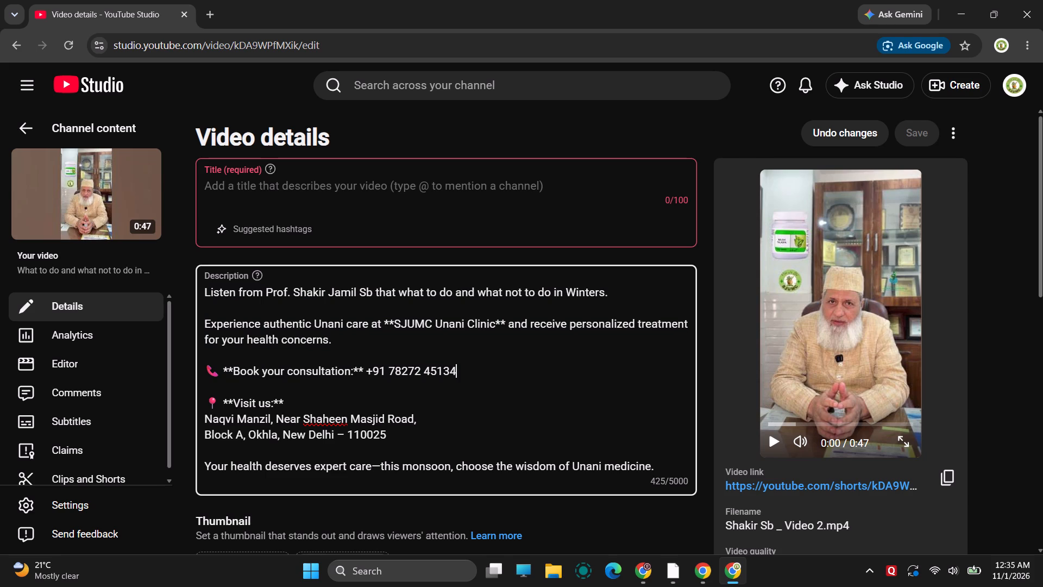
left_click_drag(481, 367, 211, 373)
key("ctrl+c")
key("ctrl+c")
left_click(327, 201)
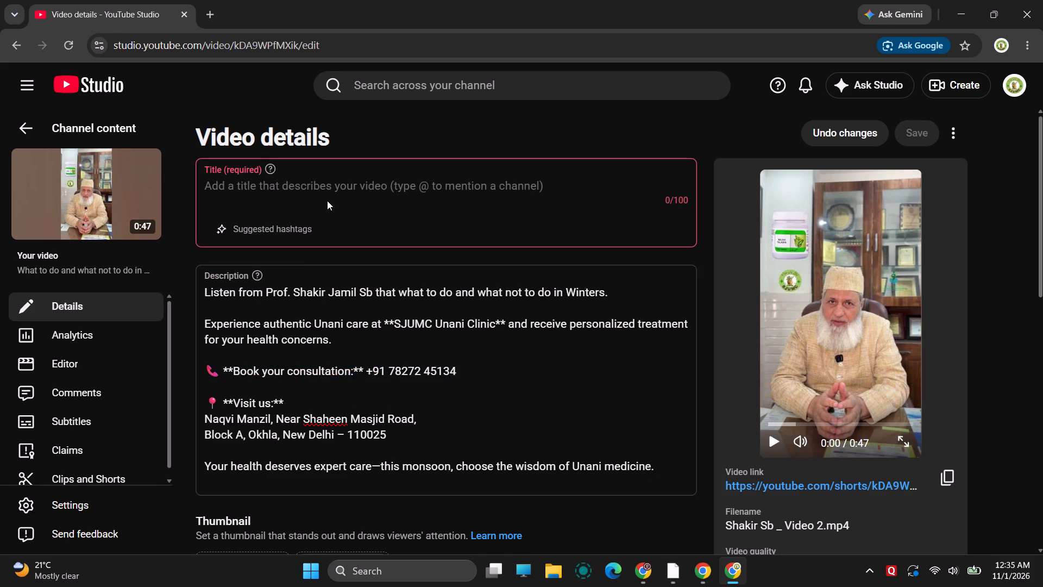
key("ctrl+v")
left_click(922, 131)
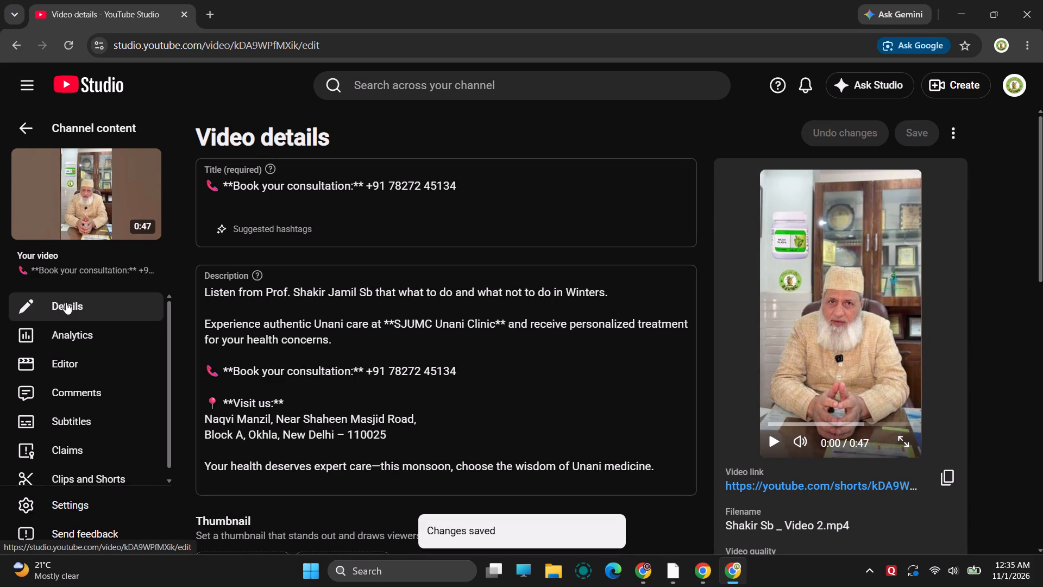
Go to the public channel page, look at its Posts and Shorts, and play the newly retitled short.
left_click(1005, 86)
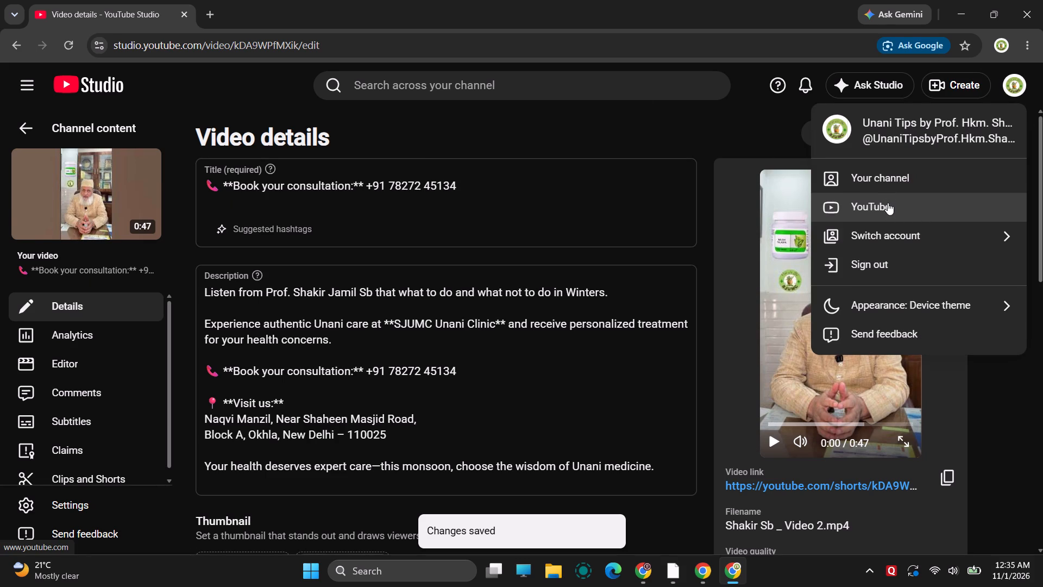
left_click(887, 185)
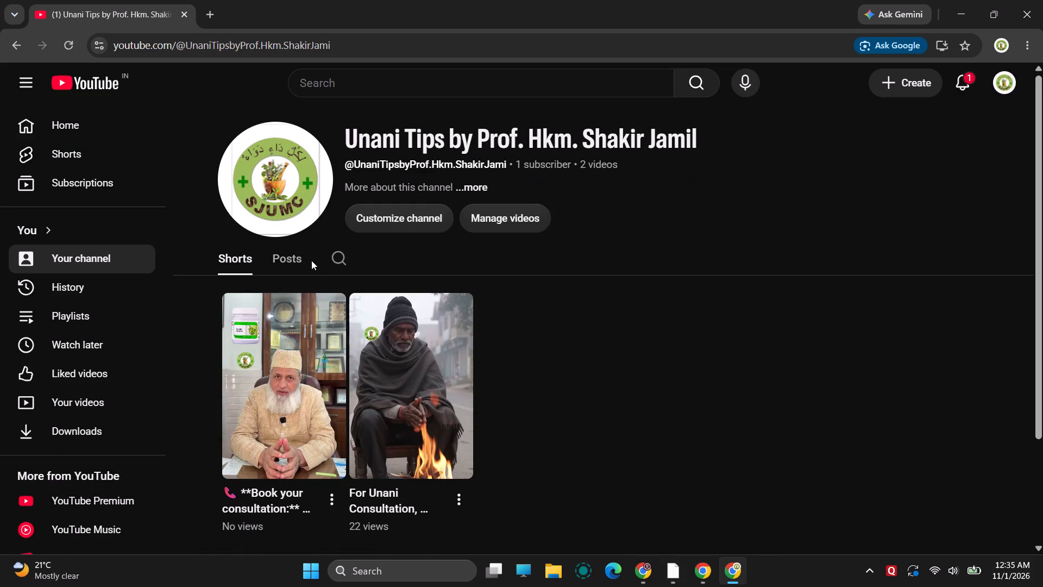
left_click(301, 260)
left_click(227, 261)
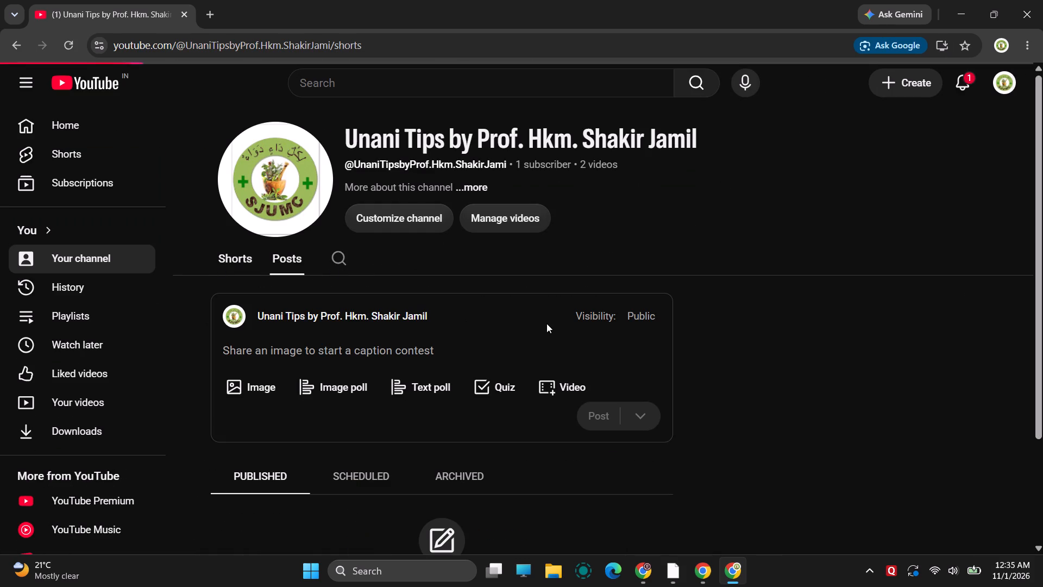
left_click(314, 399)
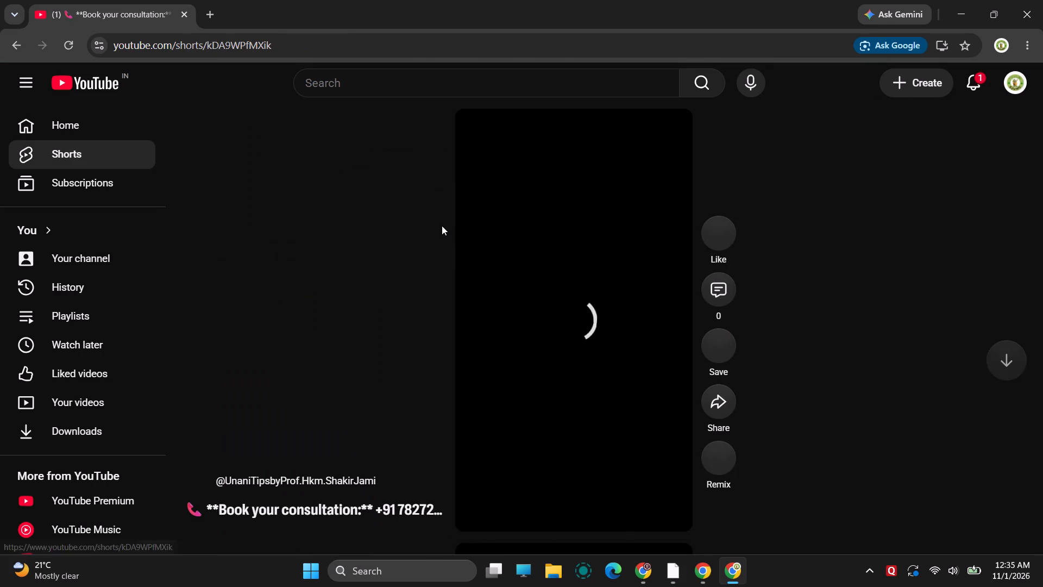
Return to the channel's Shorts list and play the earlier Unani Consultation short for comparison.
left_click(22, 50)
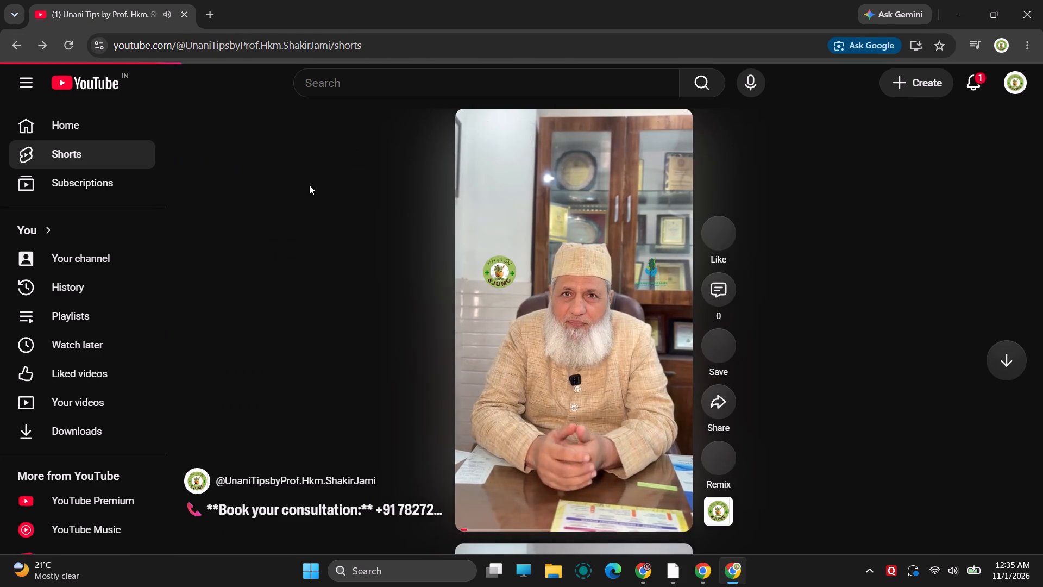
left_click(474, 408)
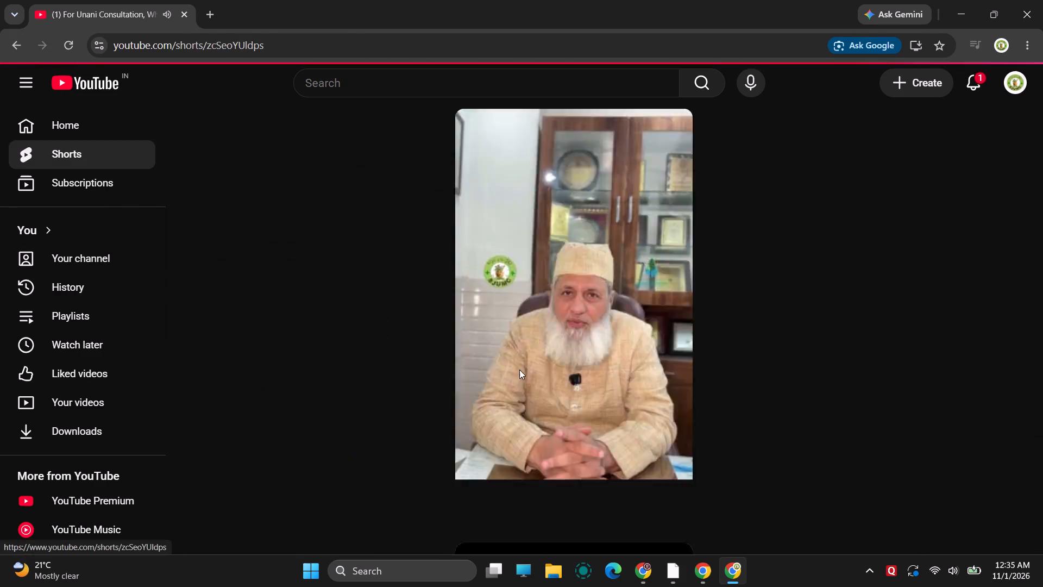